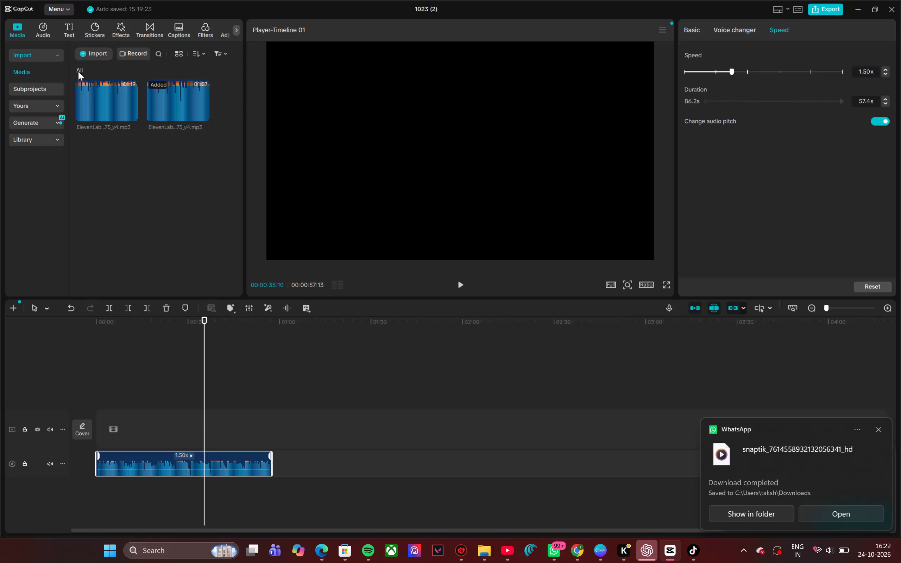
left_click(94, 54)
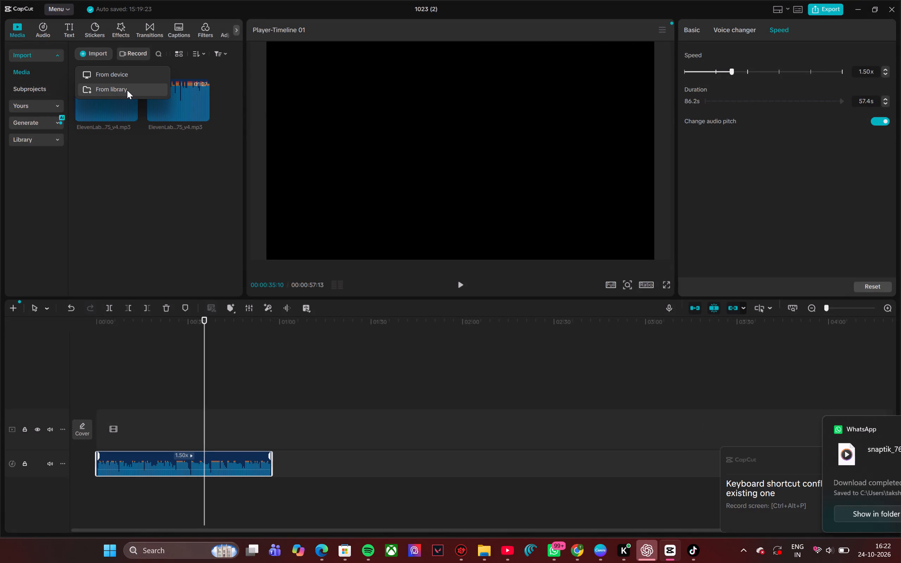
left_click(136, 78)
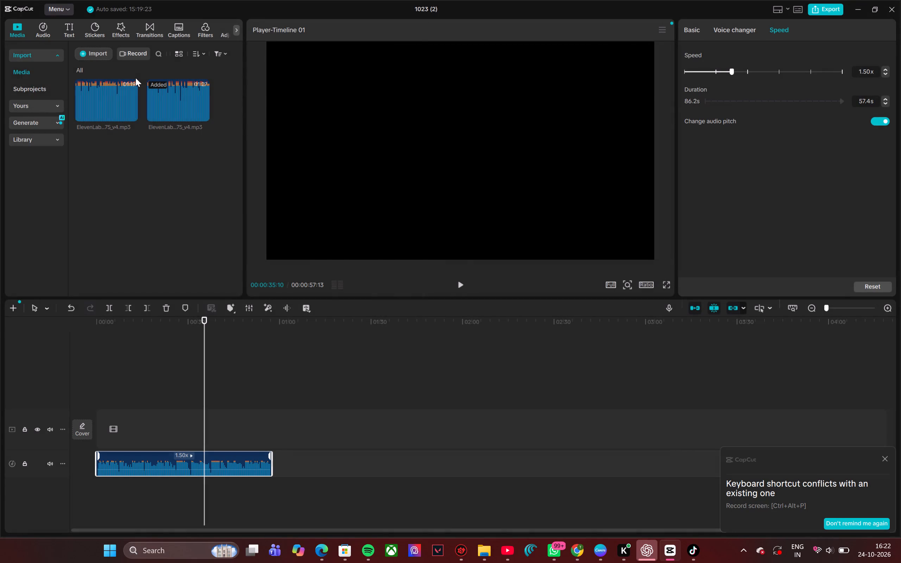
left_click(237, 96)
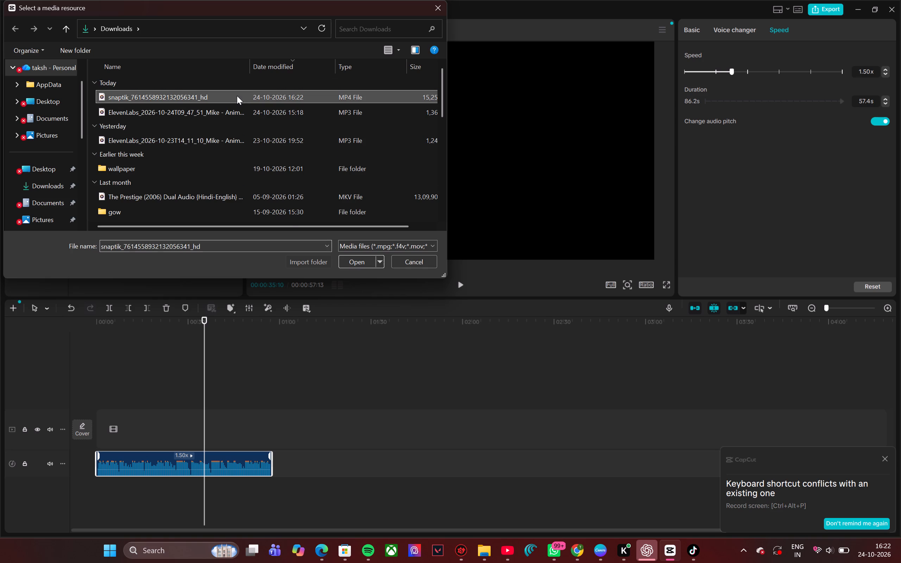
left_click(360, 263)
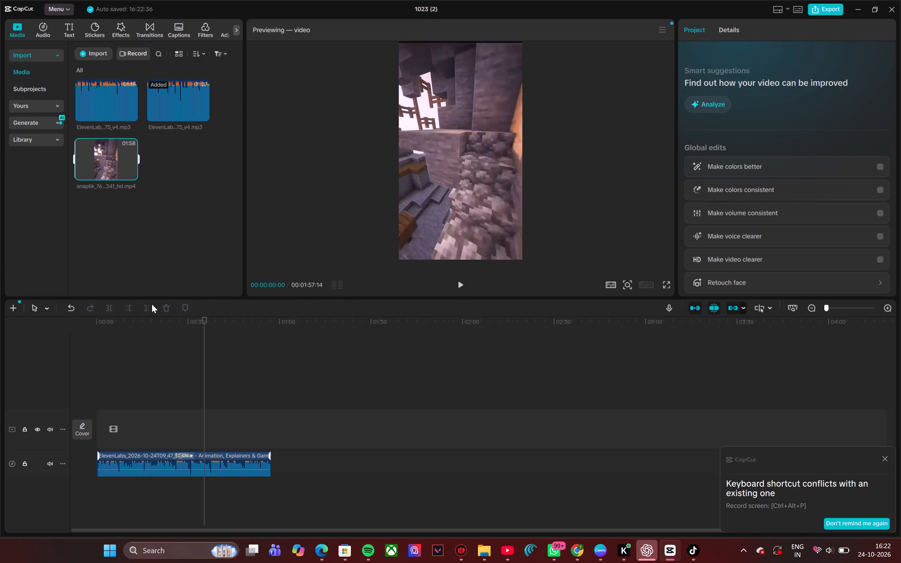
Place the imported snaptik video at the start of the main track, above the voiceover audio.
left_click_drag(109, 157, 110, 434)
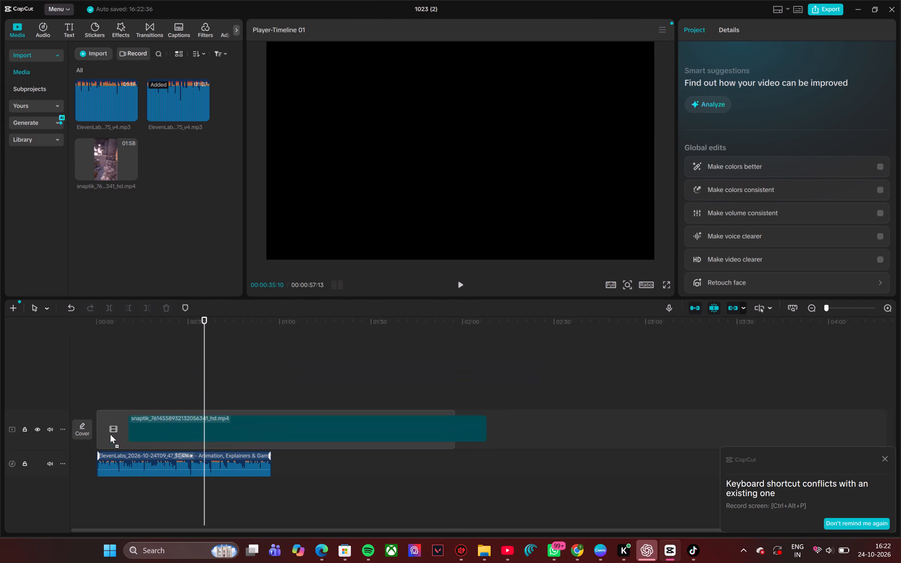
left_click_drag(110, 434, 100, 427)
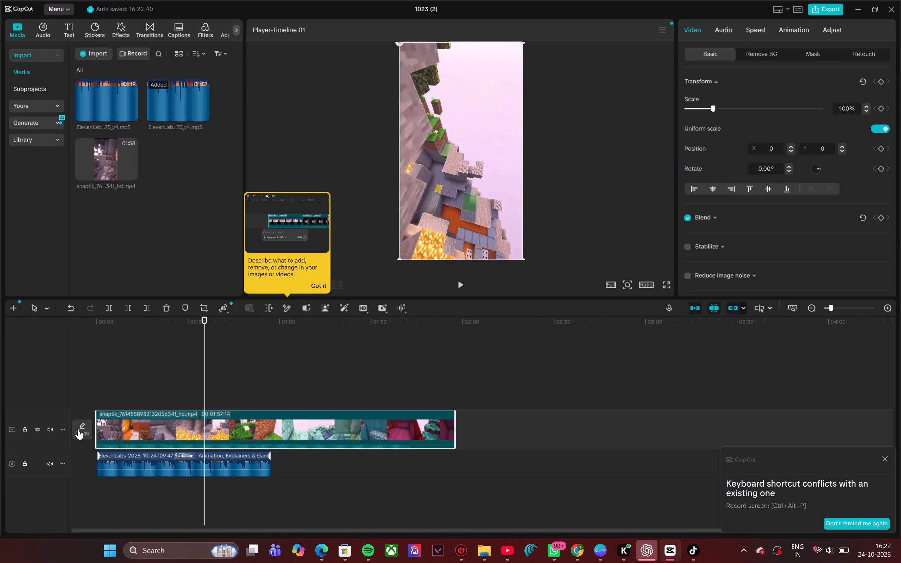
left_click(78, 429)
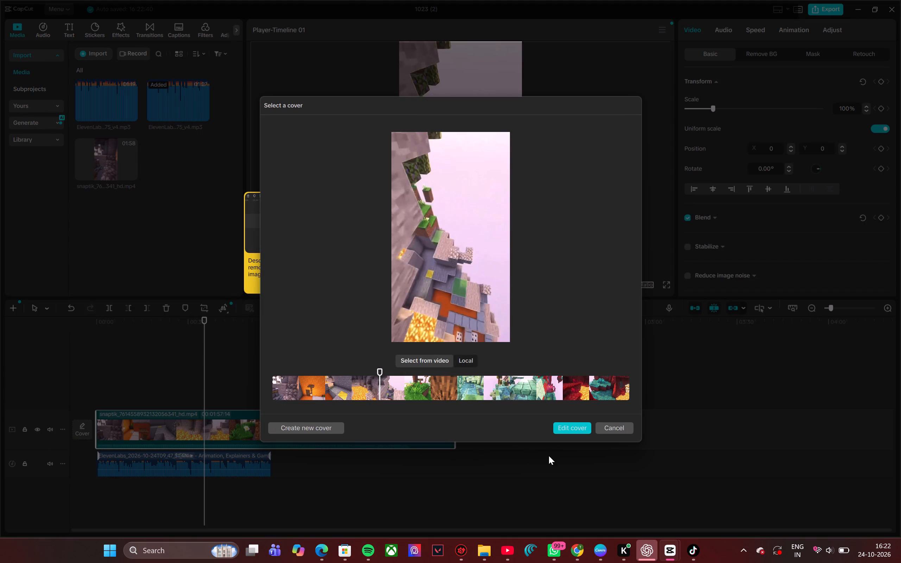
left_click(612, 428)
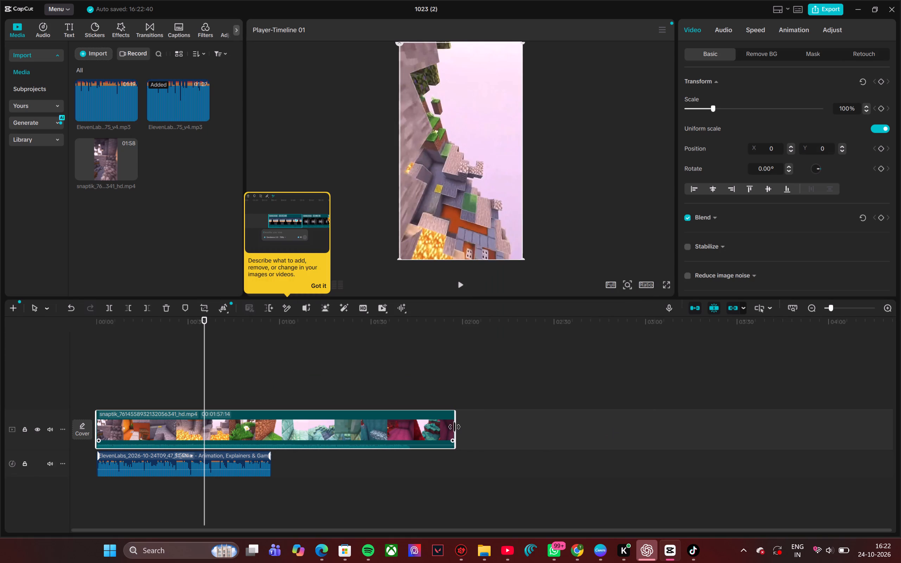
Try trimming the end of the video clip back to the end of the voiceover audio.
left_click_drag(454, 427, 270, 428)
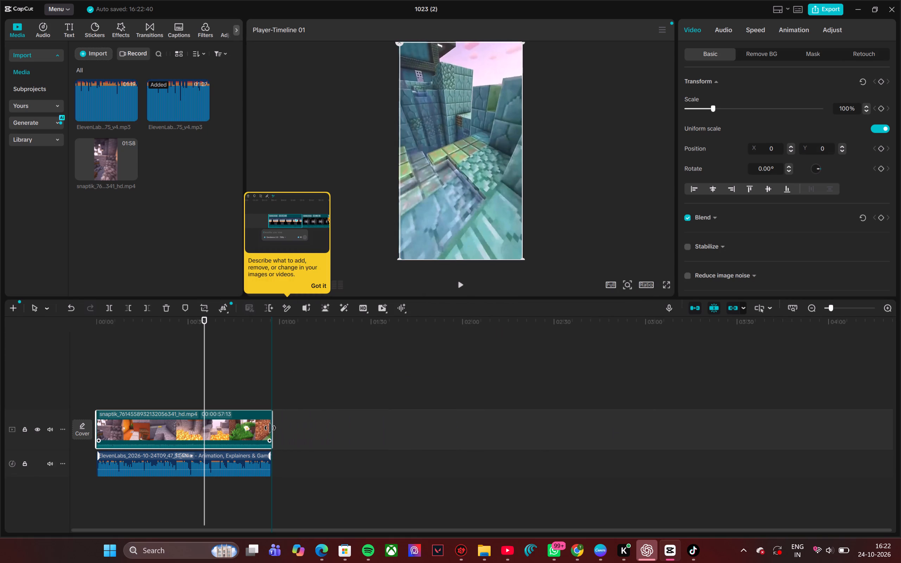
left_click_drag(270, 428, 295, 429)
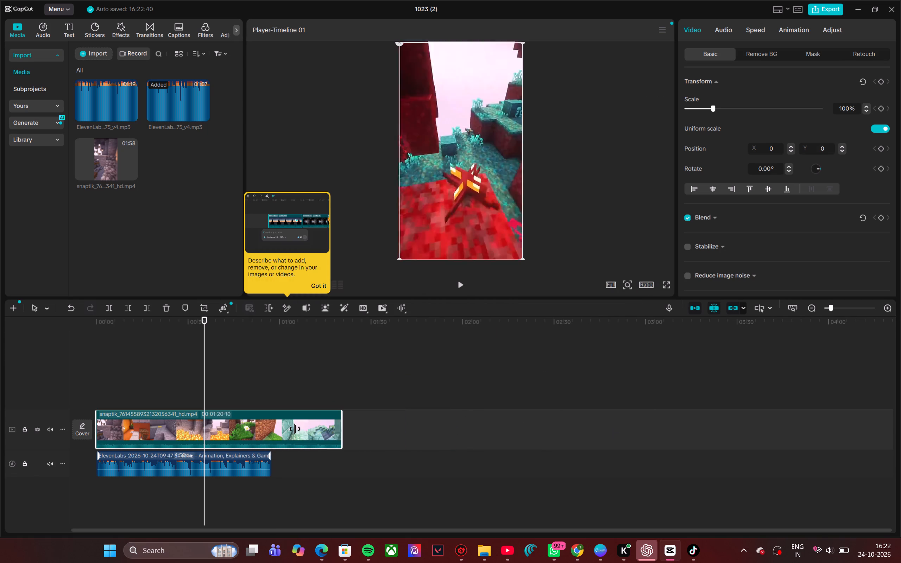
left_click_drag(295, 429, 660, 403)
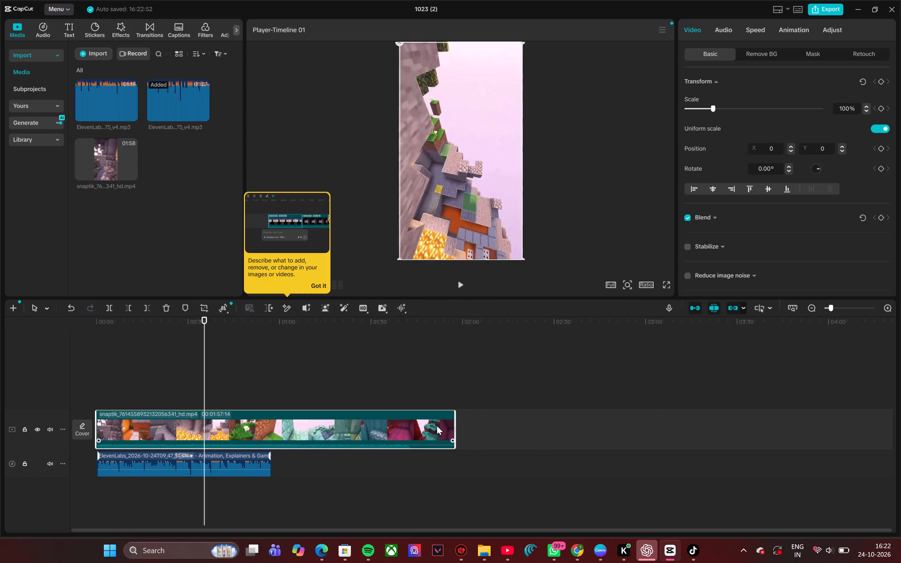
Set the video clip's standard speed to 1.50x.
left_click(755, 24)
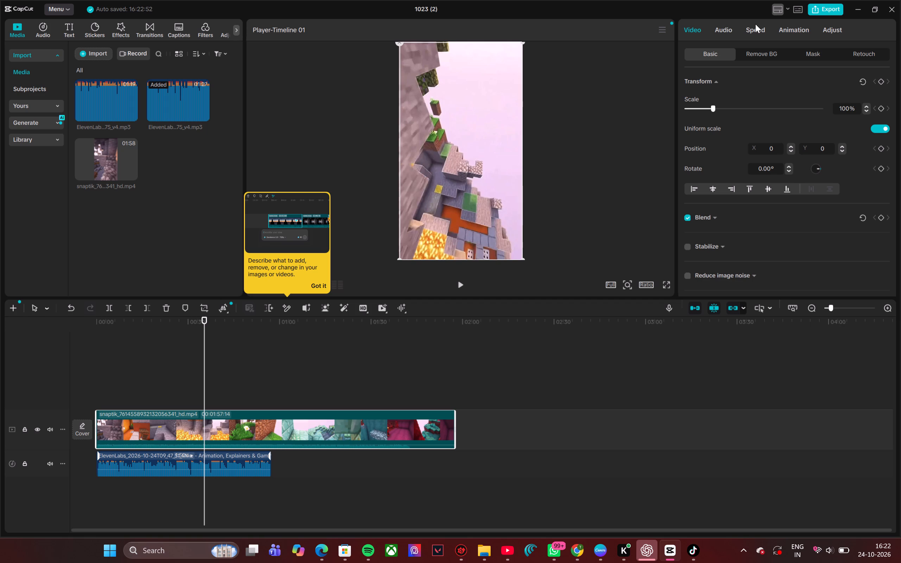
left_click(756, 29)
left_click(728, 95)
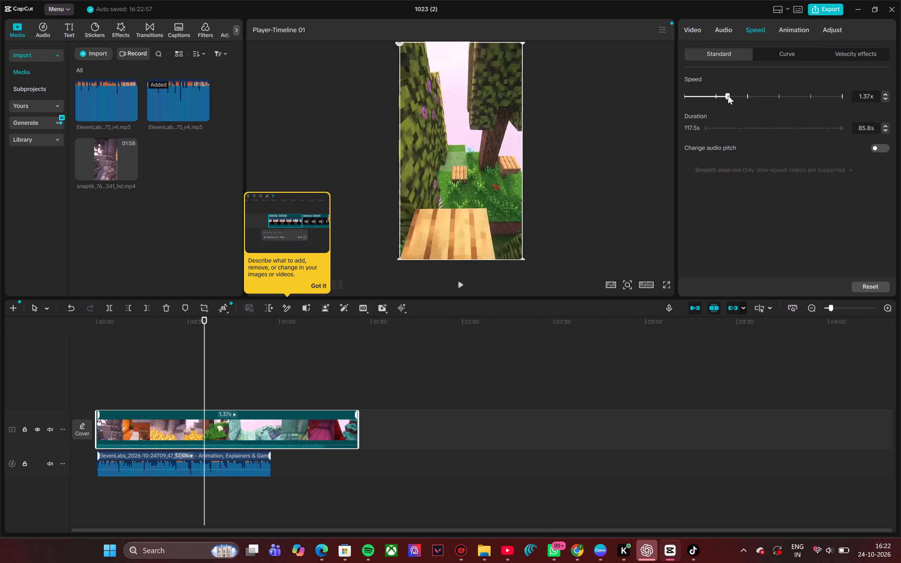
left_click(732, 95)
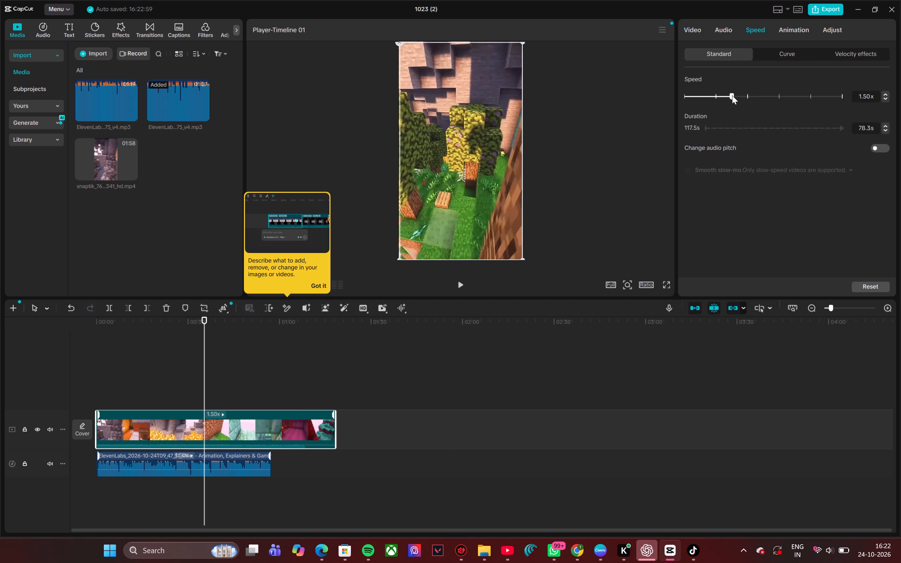
Play the timeline from the beginning to check the sped-up video against the voiceover.
scroll(146, 494, "right", 4)
left_click_drag(203, 373, 84, 388)
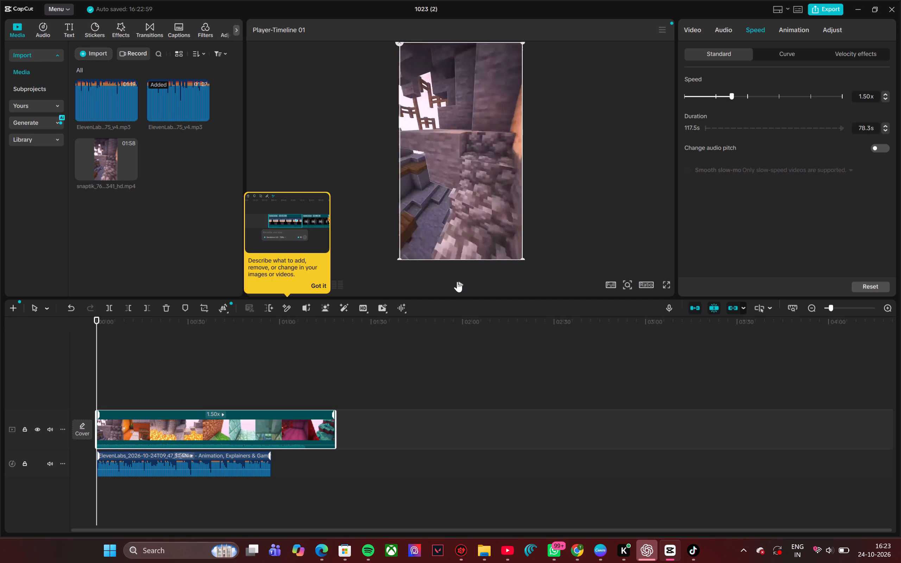
left_click(462, 282)
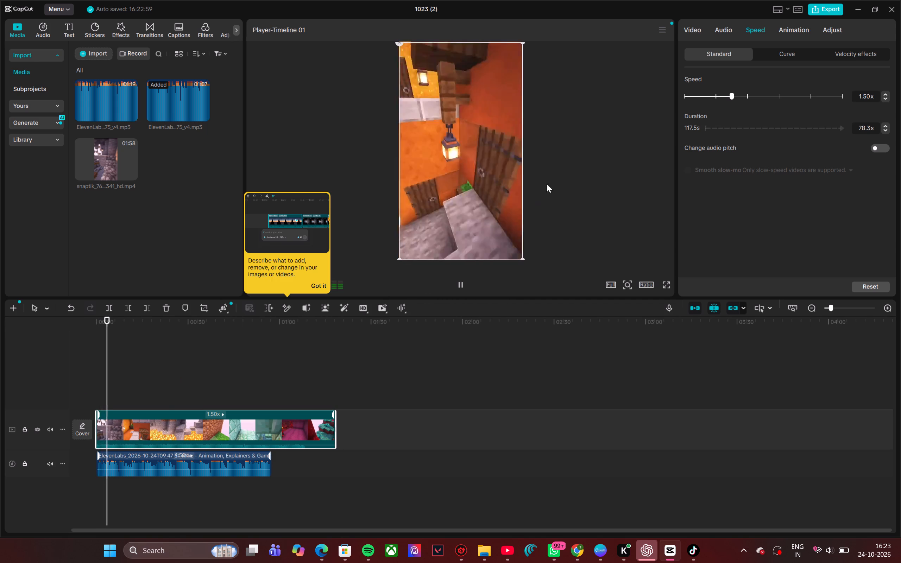
Set the video clip's standard speed to 1.74x.
left_click(740, 96)
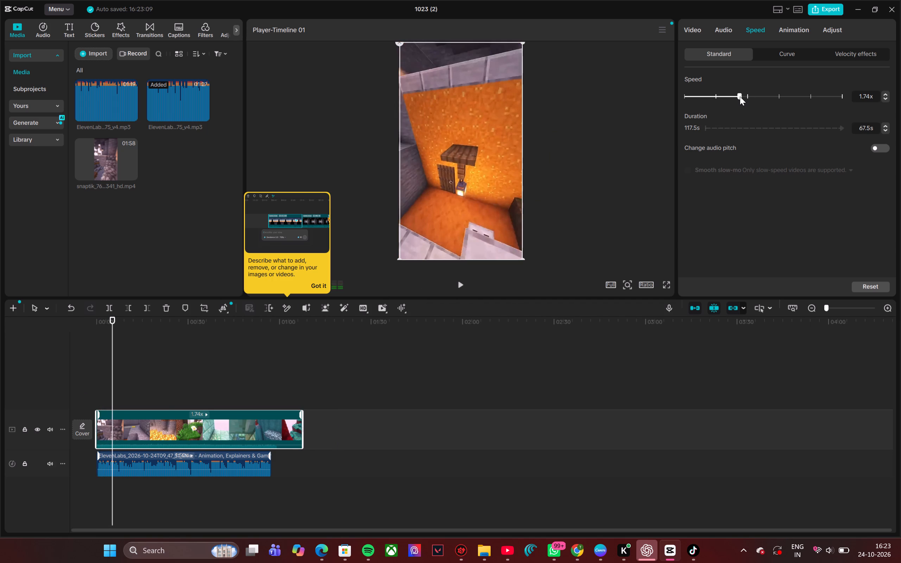
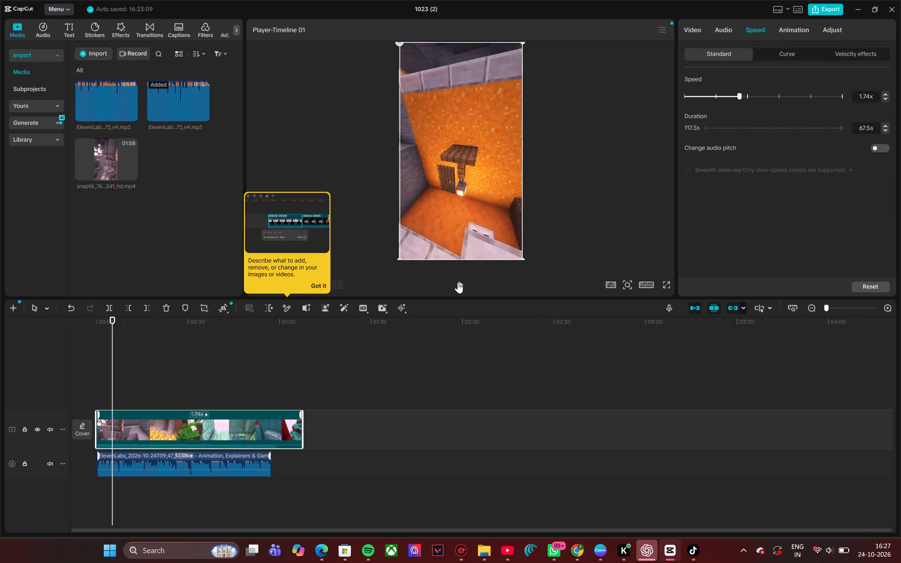
Play the timeline to check the video at its new speed against the voiceover.
left_click(458, 283)
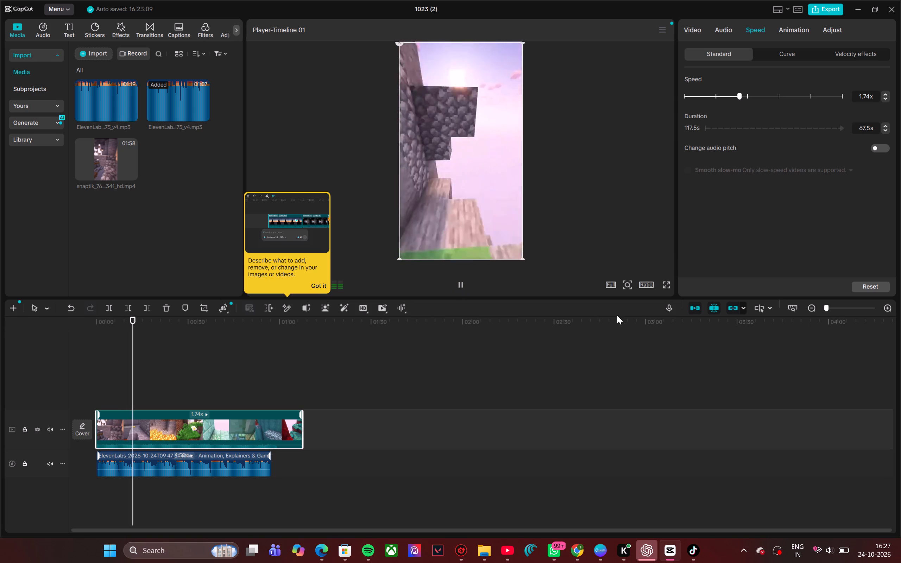
Trim the end of the video clip back to the end of the voiceover audio, about 57.5 s long.
left_click_drag(301, 431, 264, 432)
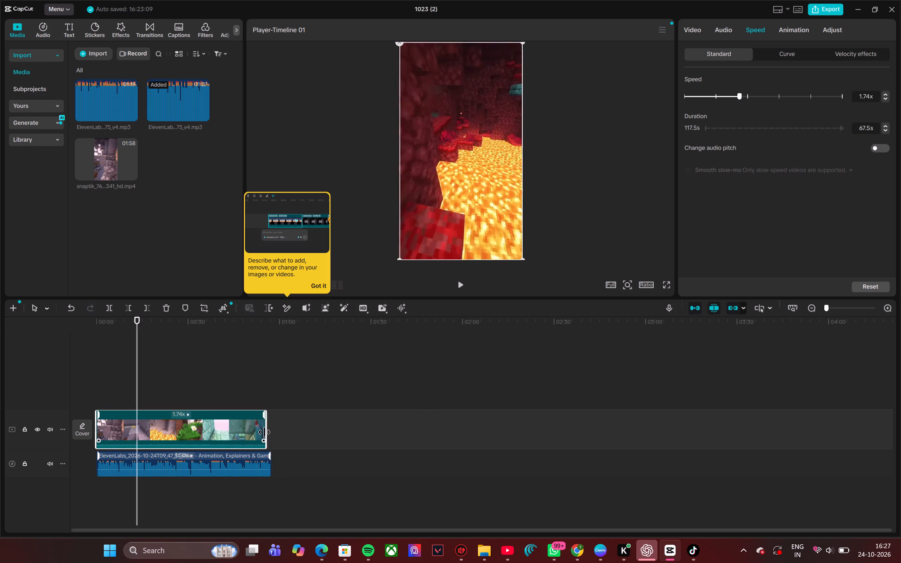
left_click_drag(264, 432, 272, 435)
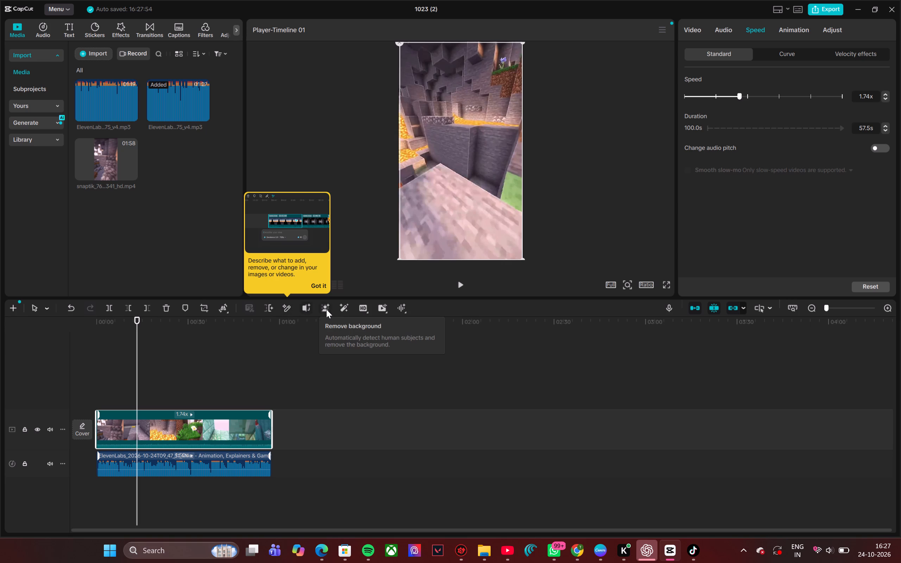
Apply Auto adjust to the video clip at an intensity of 100.
left_click(348, 309)
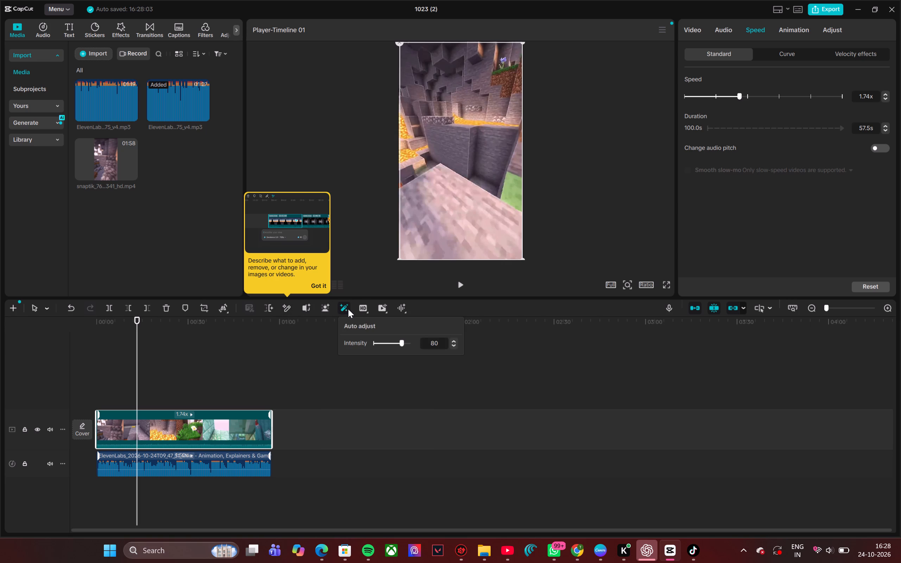
left_click_drag(401, 342, 409, 343)
left_click_drag(409, 343, 409, 343)
Turn on Stabilize for the video clip and allow image quality enhancement.
left_click(361, 310)
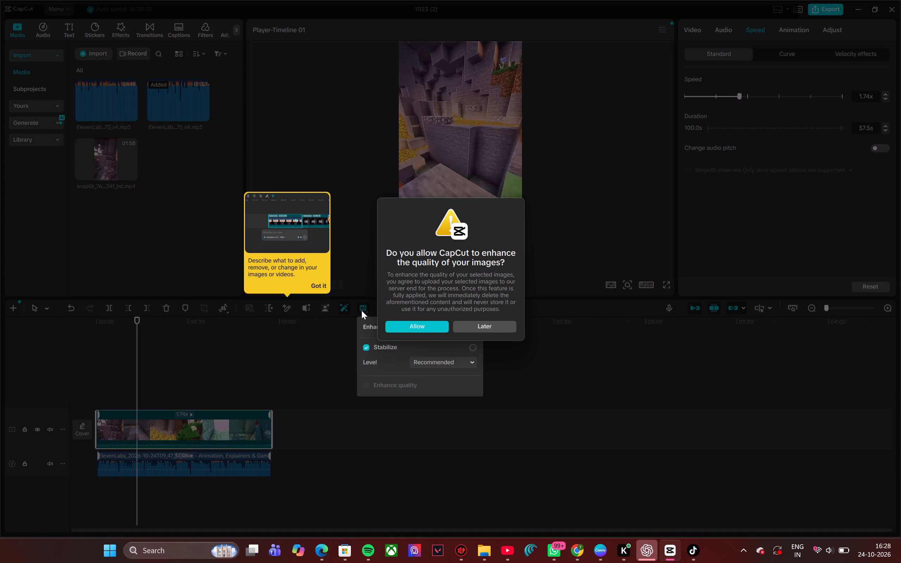
left_click(563, 348)
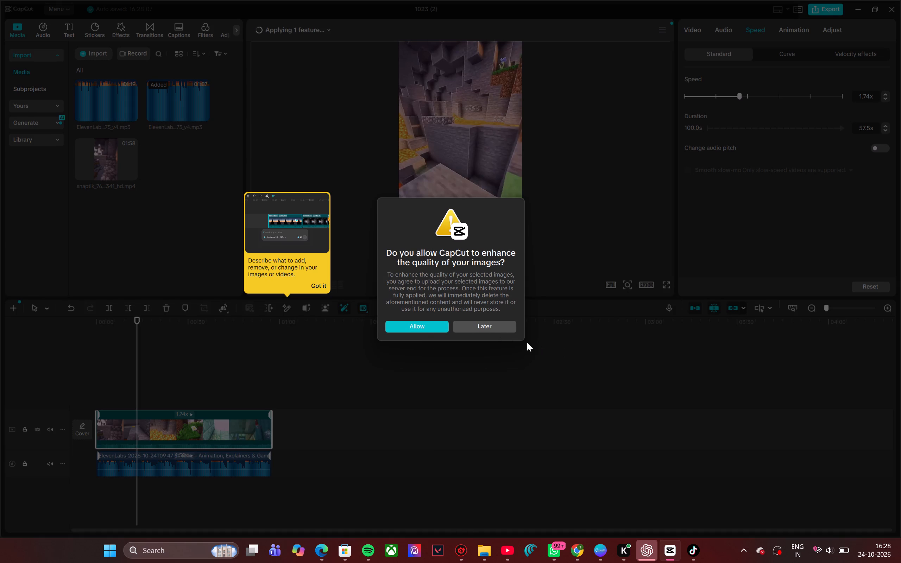
left_click(434, 322)
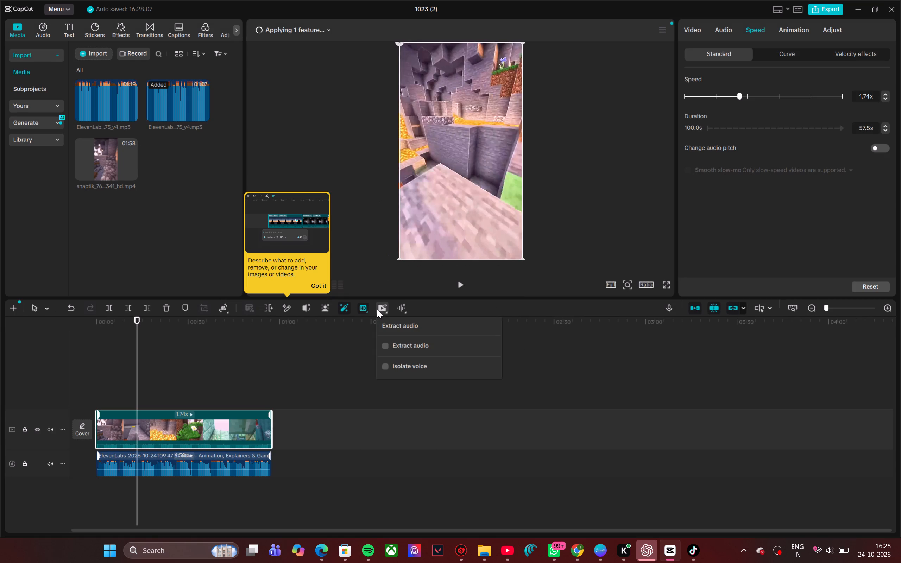
Reapply Stabilize to the video clip and open its level choices.
left_click(366, 311)
left_click(366, 311)
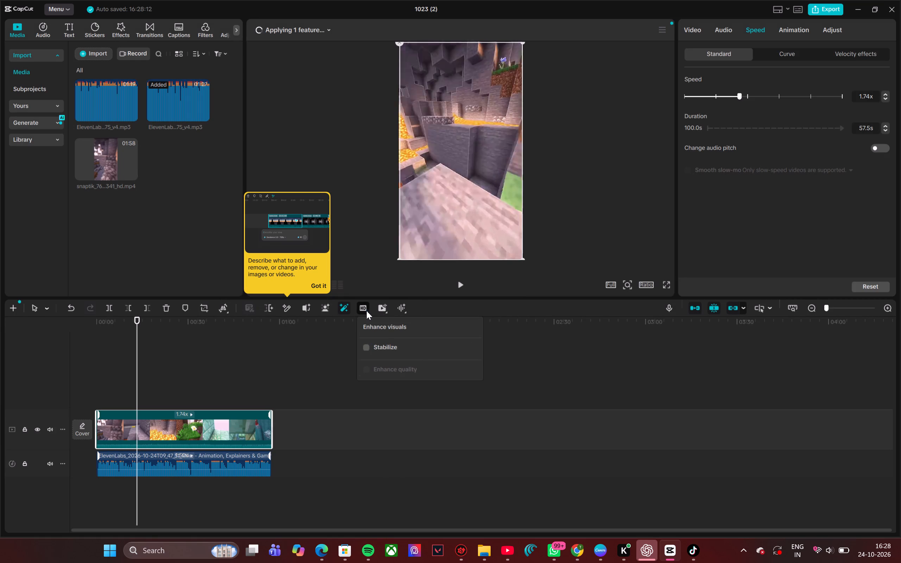
left_click(366, 311)
left_click(368, 347)
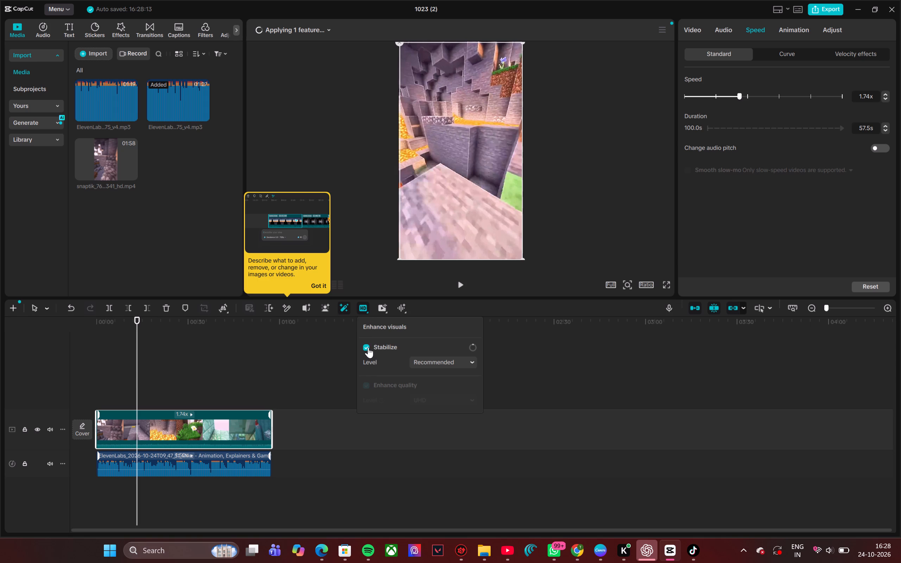
left_click(368, 347)
left_click(368, 347)
left_click(368, 347)
left_click(420, 357)
left_click(423, 361)
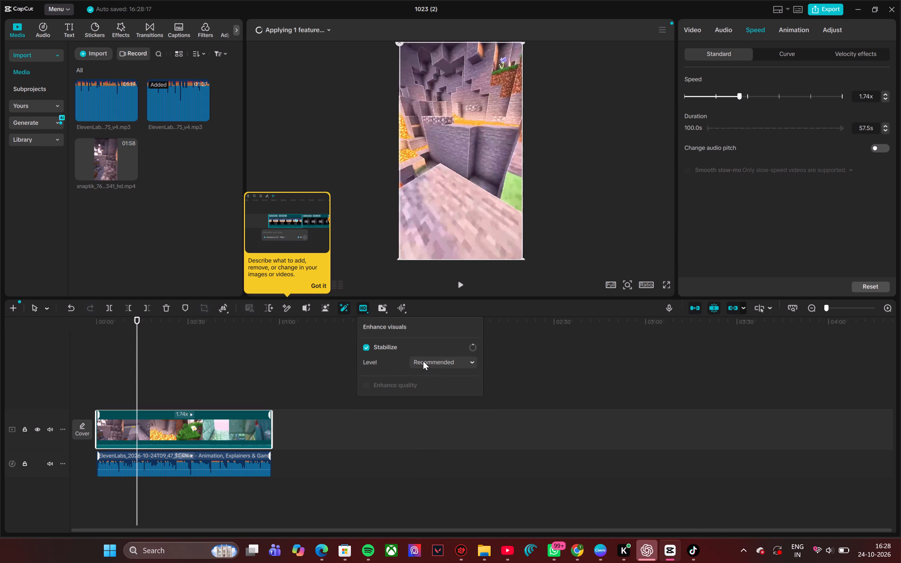
left_click(423, 361)
left_click(442, 416)
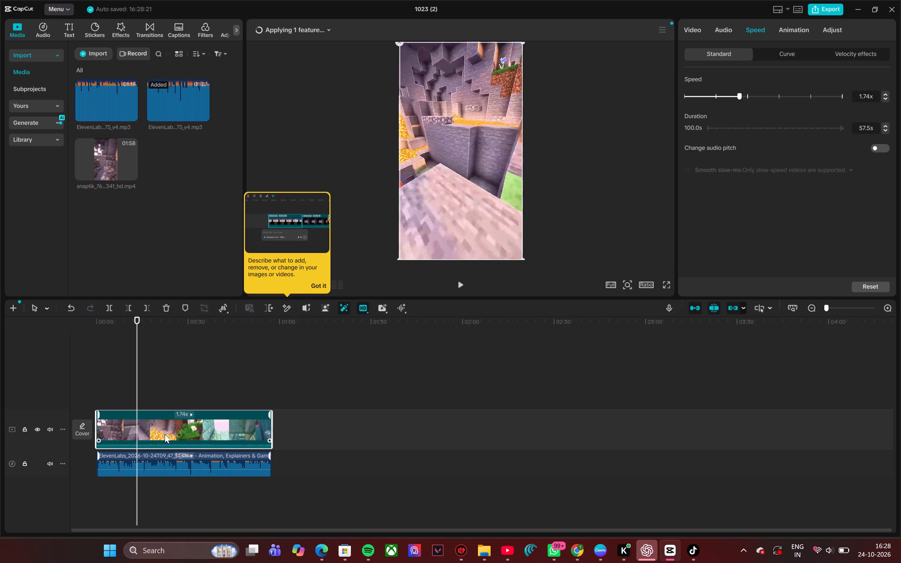
Play the opening seconds of the timeline from the start to check the adjusted video with the voiceover.
scroll(165, 434, "right", 1)
left_click_drag(165, 434, 229, 440)
left_click_drag(136, 395, 48, 367)
left_click(463, 283)
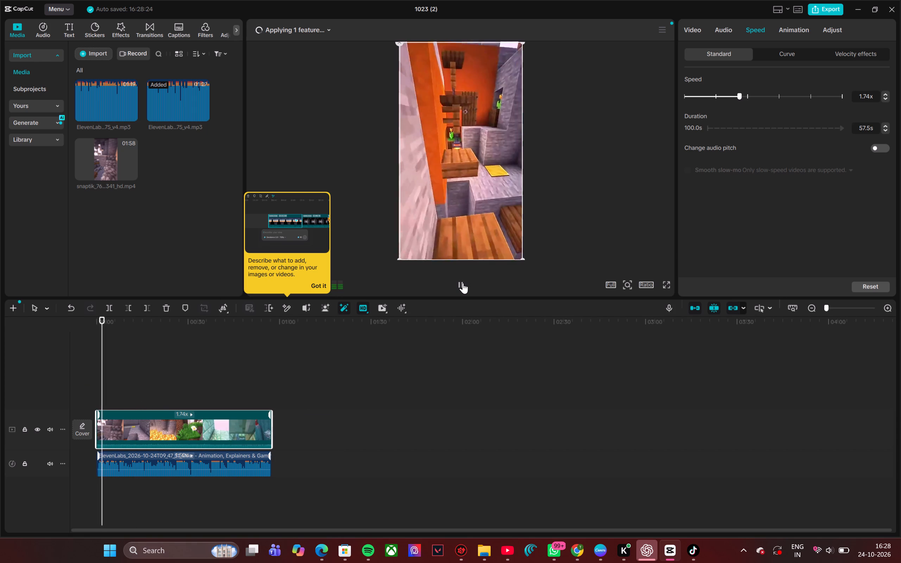
left_click(463, 283)
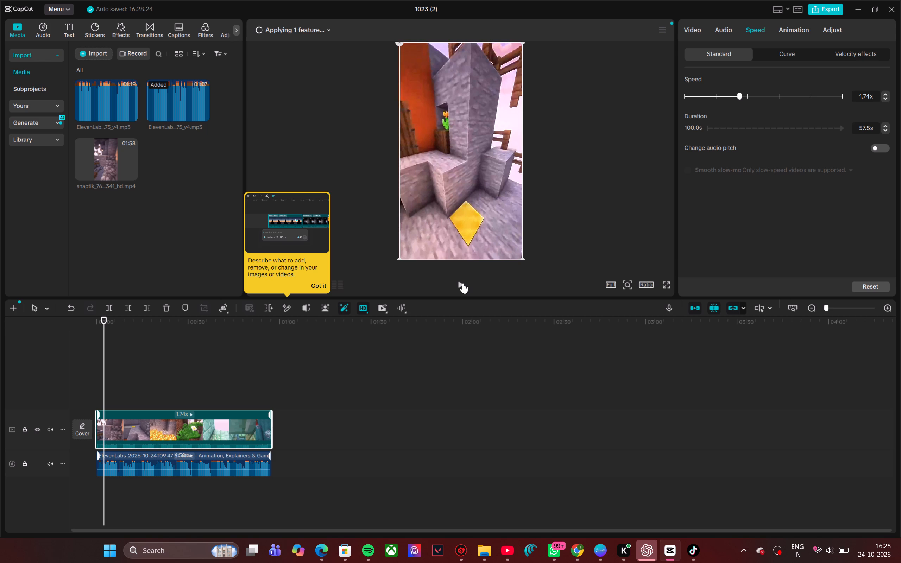
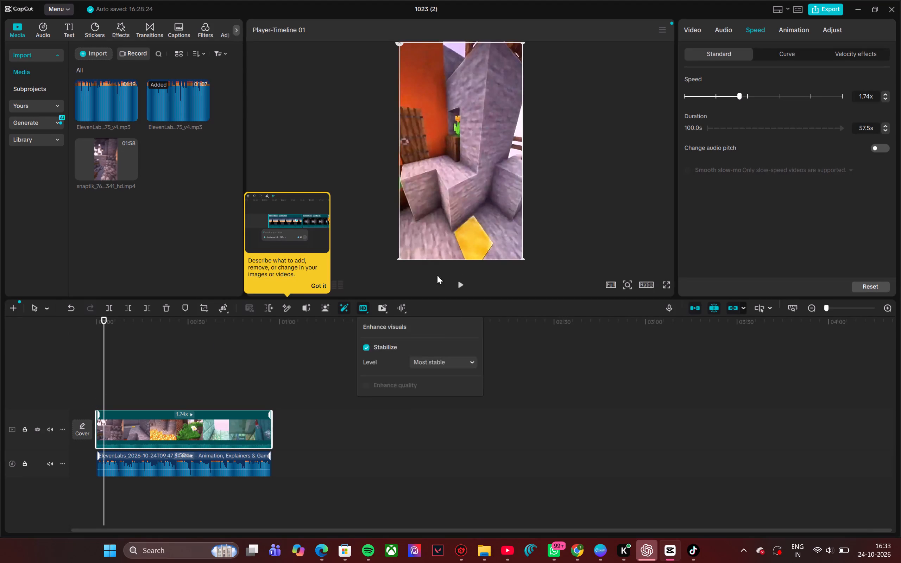
Continue playing the timeline to about the 24-second point to review the adjusted and stabilized video with the voiceover.
left_click(462, 278)
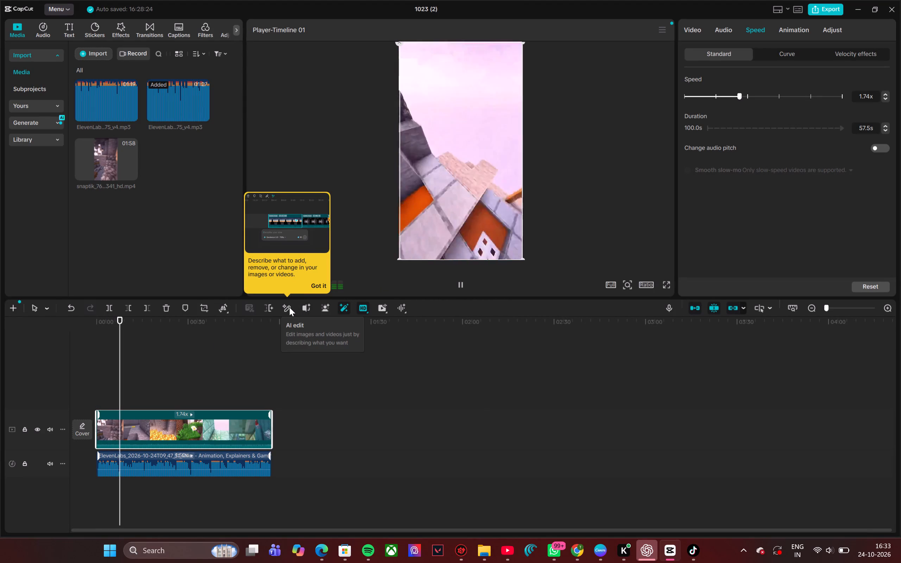
left_click(205, 465)
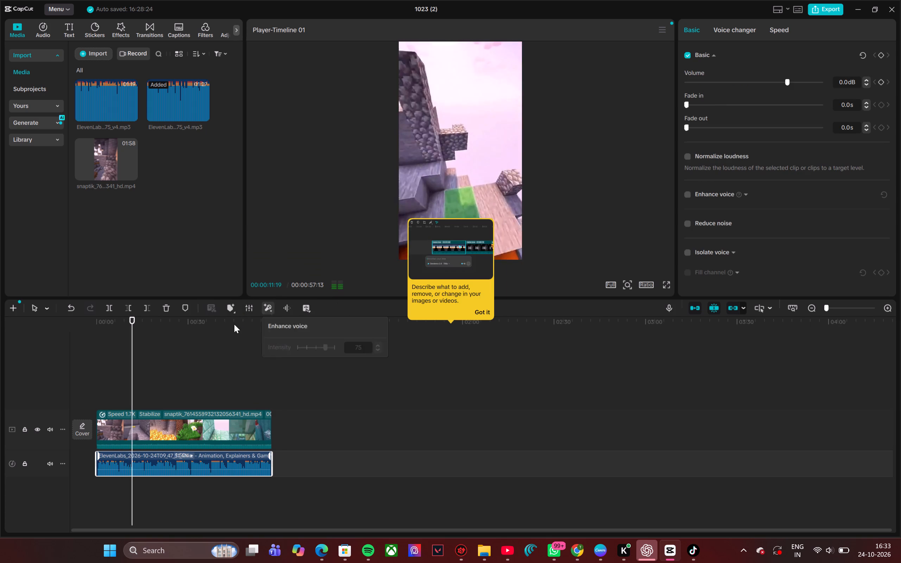
left_click(485, 309)
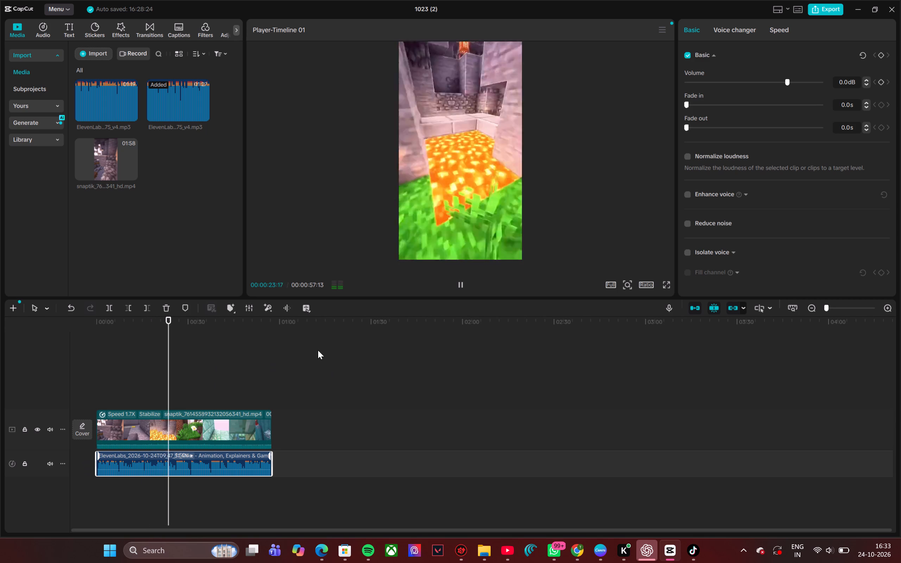
left_click(462, 287)
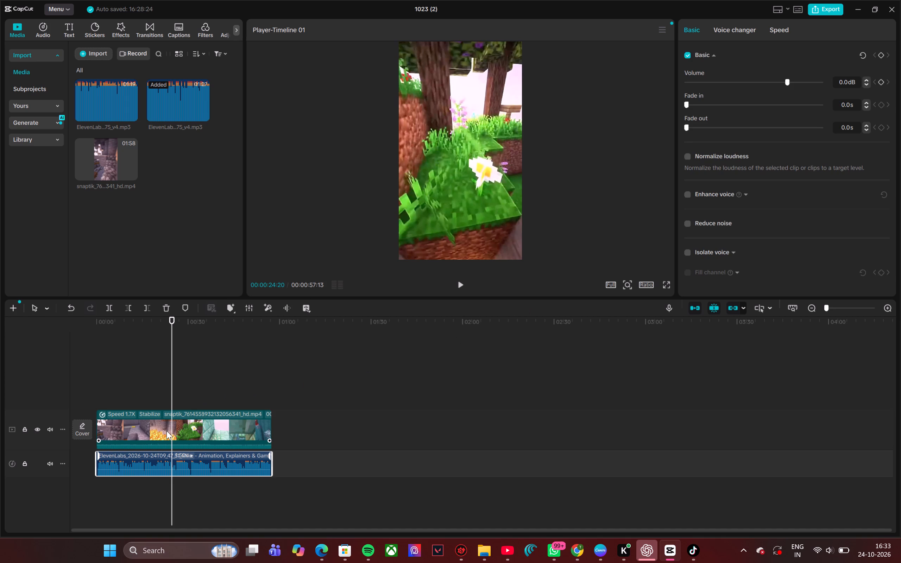
Turn off Stabilize for the gameplay video clip.
left_click(157, 433)
left_click(360, 306)
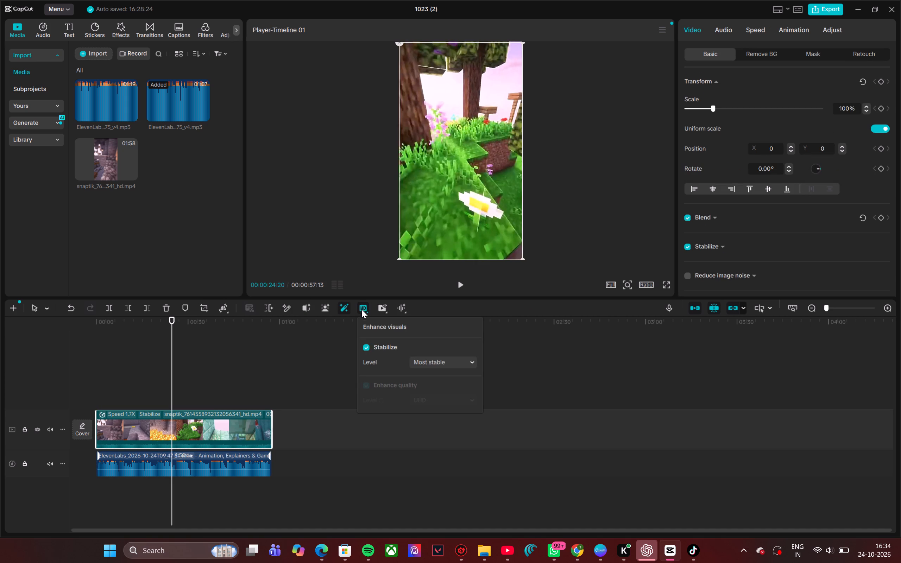
left_click(362, 344)
left_click(367, 345)
left_click(330, 354)
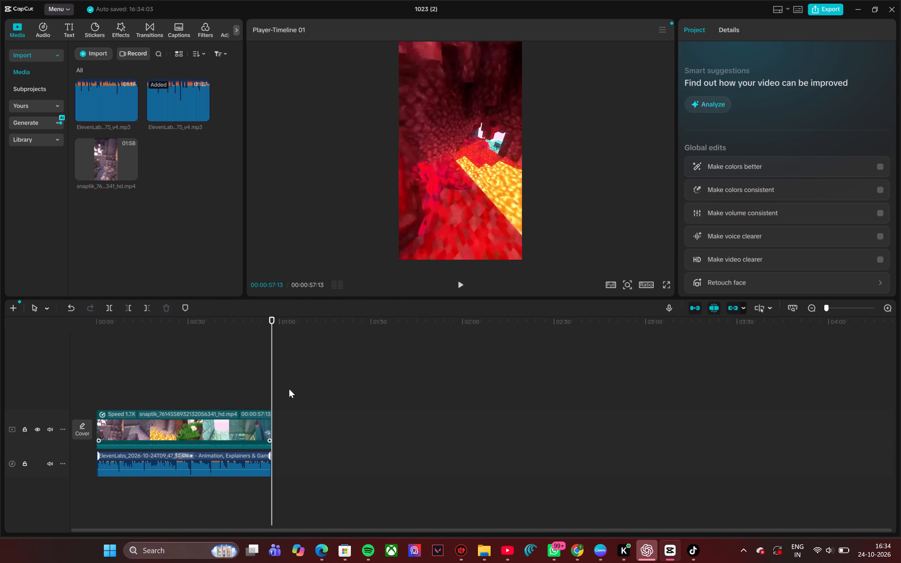
Play the end of the timeline from about 48 seconds to review the video without stabilization.
left_click_drag(271, 398, 245, 397)
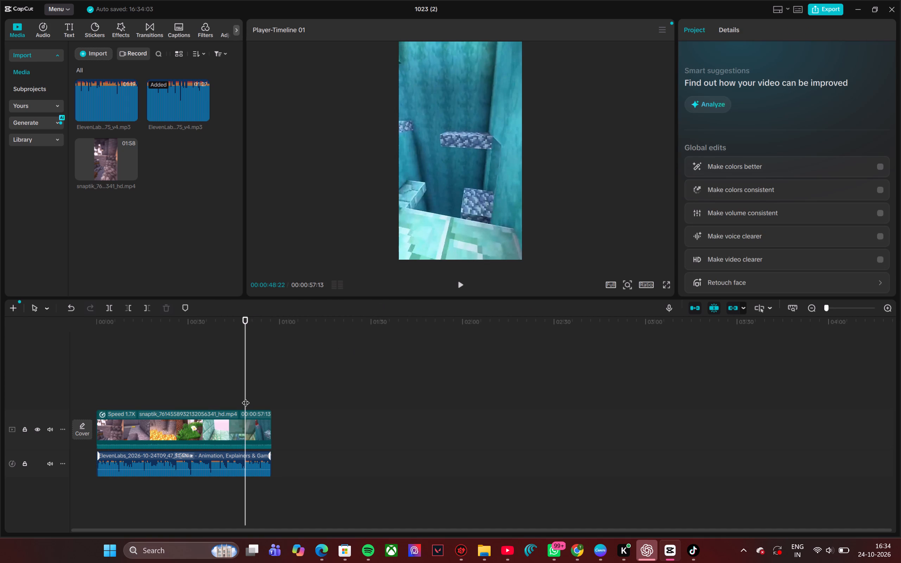
left_click(460, 284)
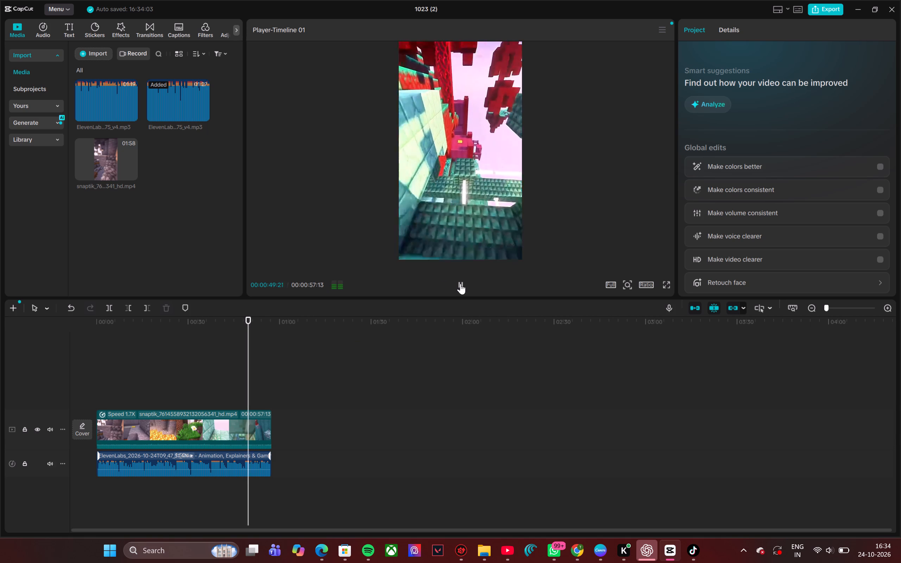
Turn off Auto adjust for the gameplay video clip.
left_click(203, 428)
left_click(340, 309)
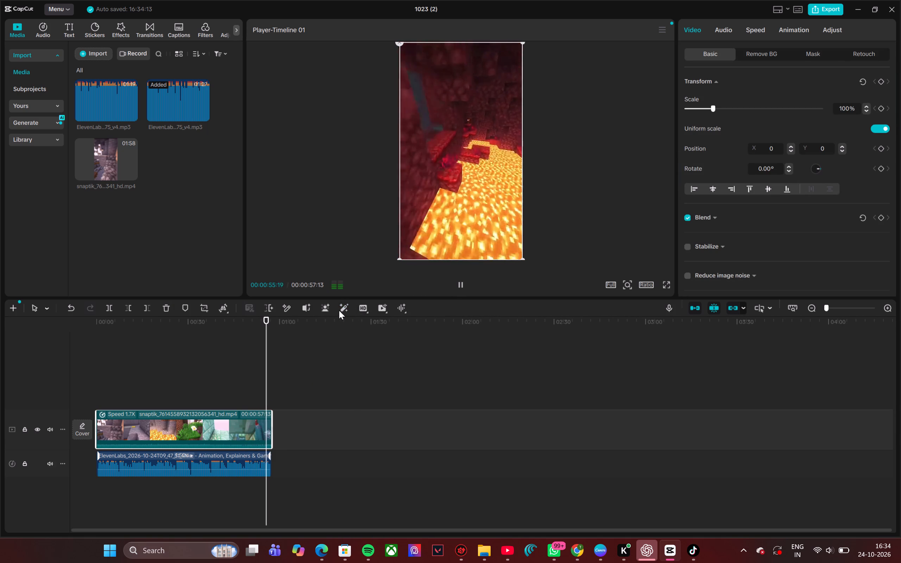
left_click(346, 310)
left_click(346, 310)
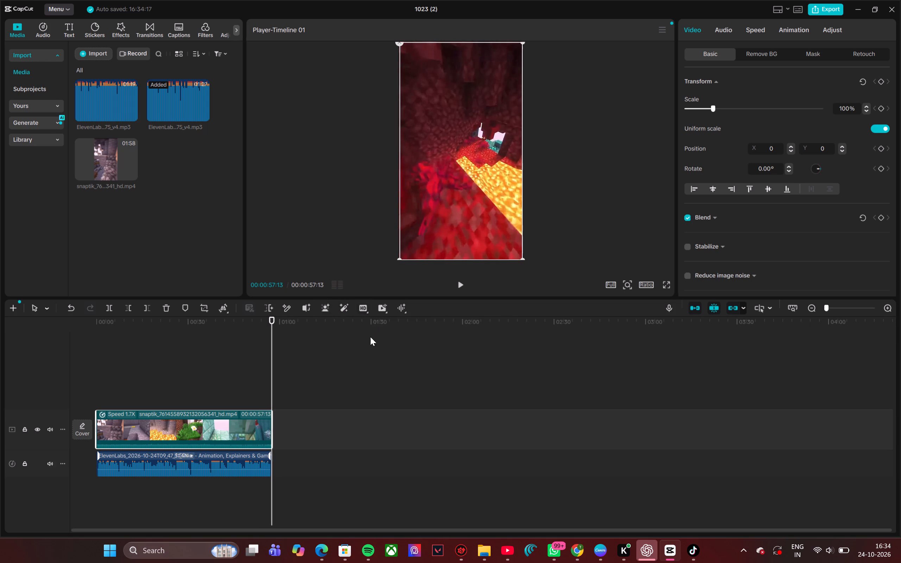
Turn Stabilize back on for the video clip at the Recommended level.
left_click(361, 311)
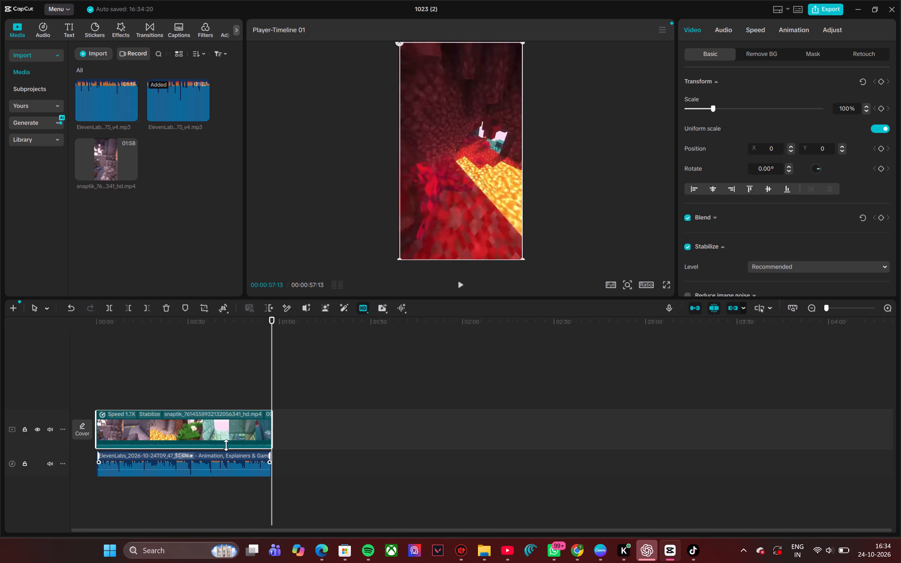
left_click(259, 428)
Play a few seconds of the timeline from about 33 seconds to check the stabilized footage.
left_click_drag(271, 385, 197, 393)
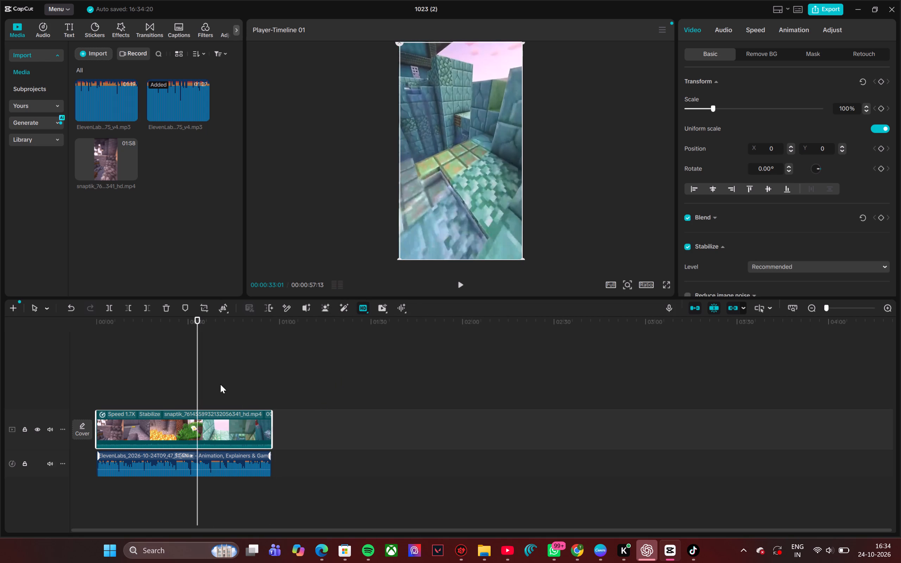
left_click(461, 288)
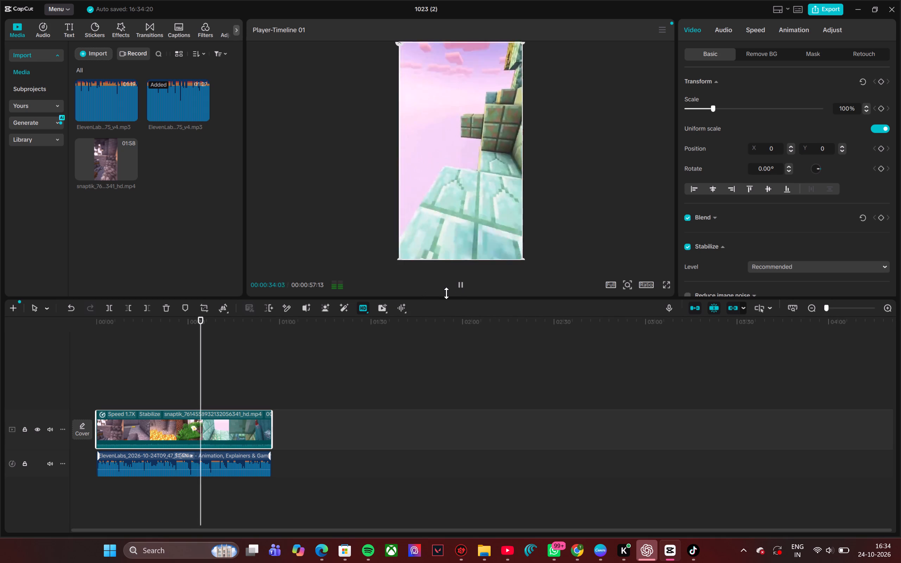
left_click(463, 285)
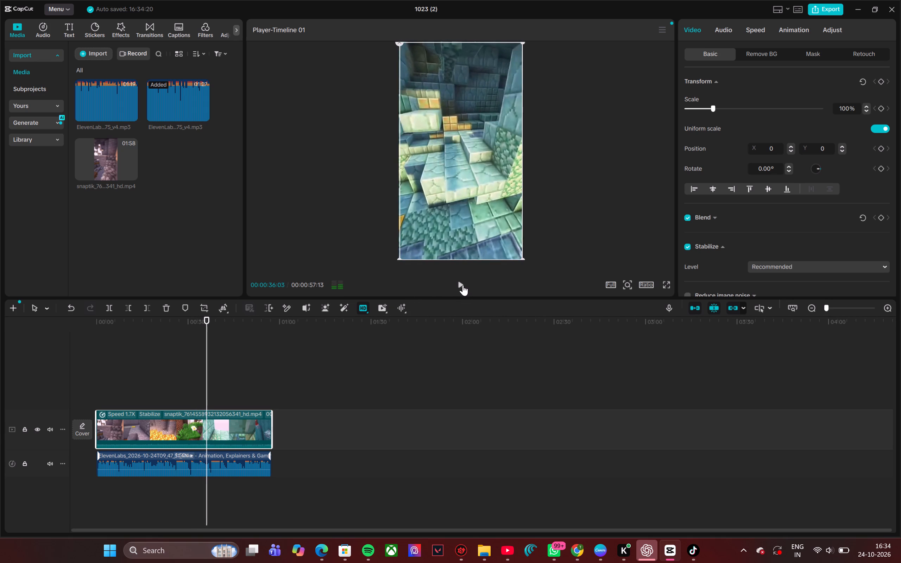
Separate the gameplay video clip's audio onto its own track.
left_click(385, 309)
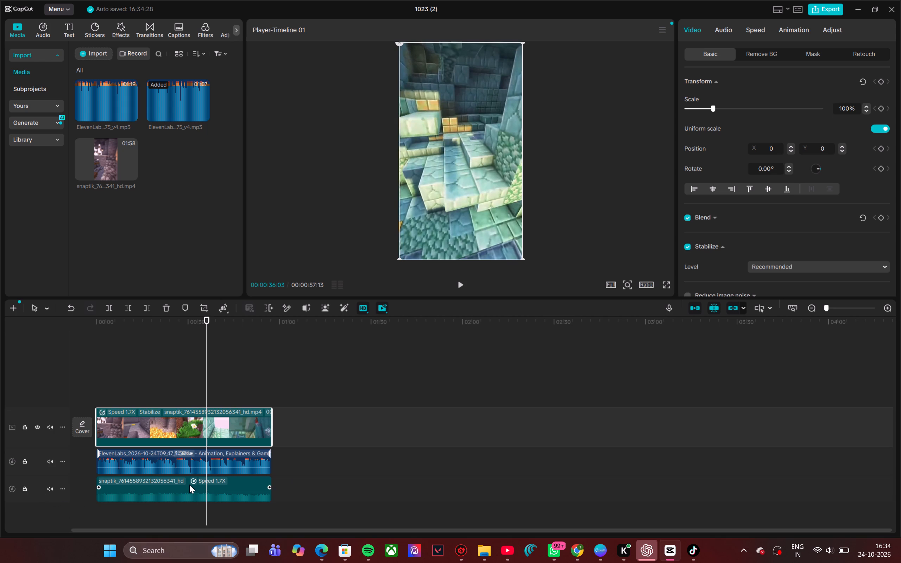
Delete the separated gameplay audio clip from the timeline.
left_click(60, 489)
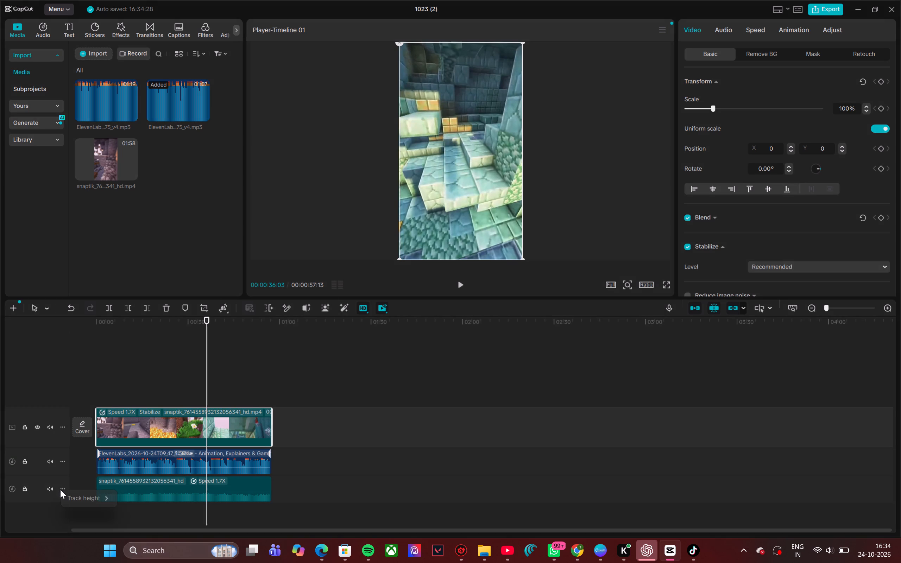
left_click(58, 501)
left_click(119, 493)
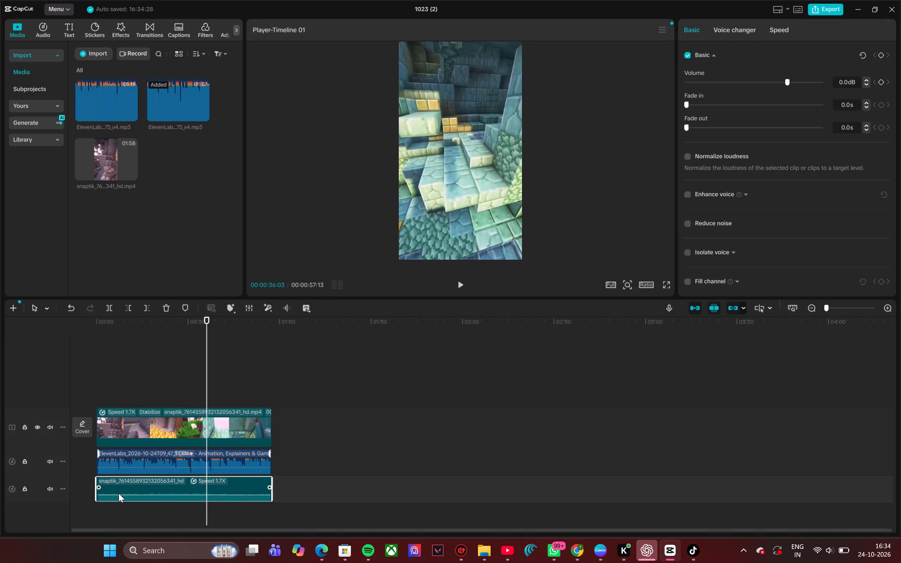
right_click(119, 493)
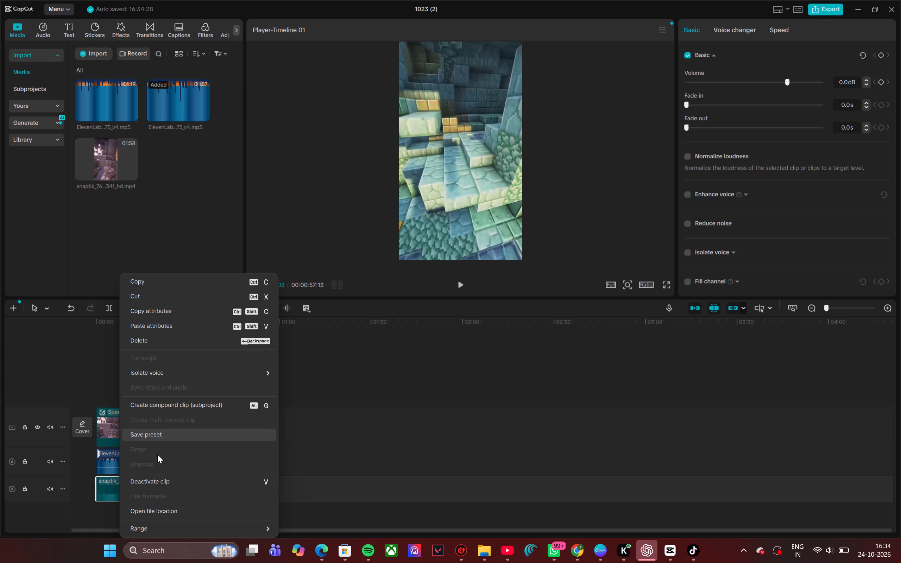
scroll(187, 450, "down", 1)
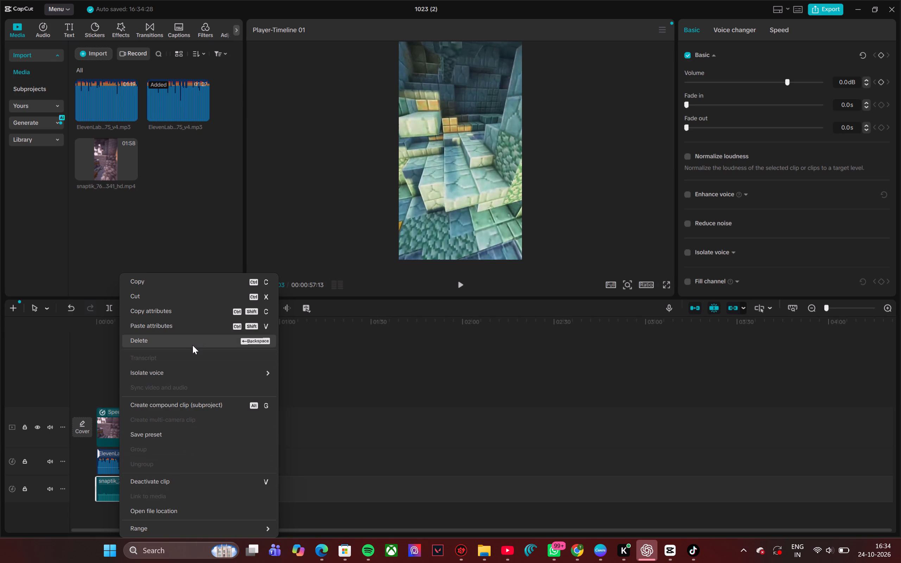
left_click(194, 344)
Play the timeline from about 36 seconds and again from the start to check the voiceover without gameplay sound.
left_click(203, 431)
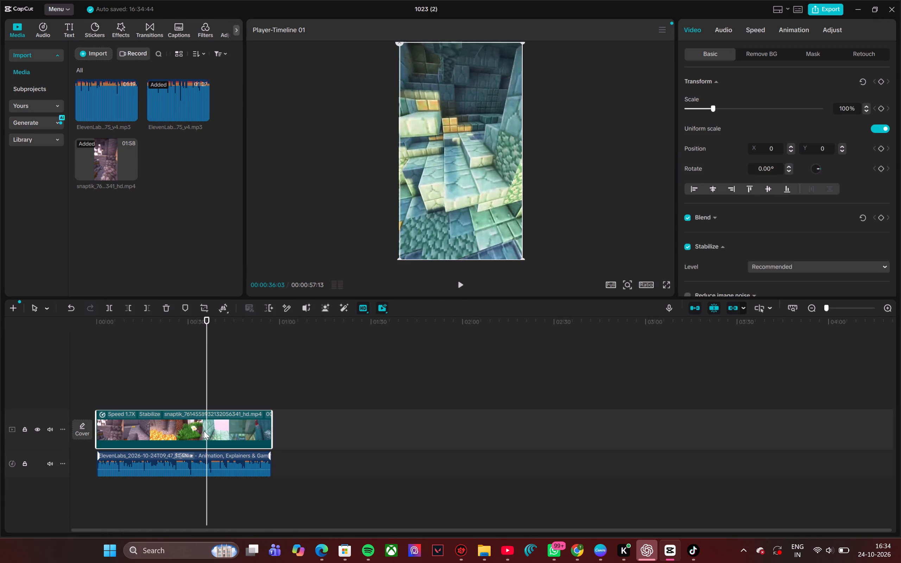
left_click(460, 284)
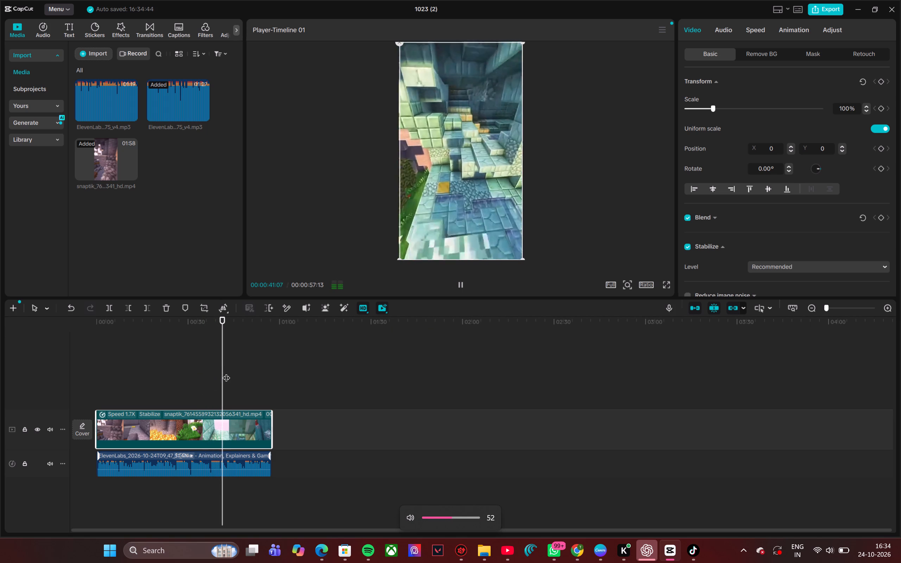
left_click_drag(225, 373, 87, 389)
left_click(457, 283)
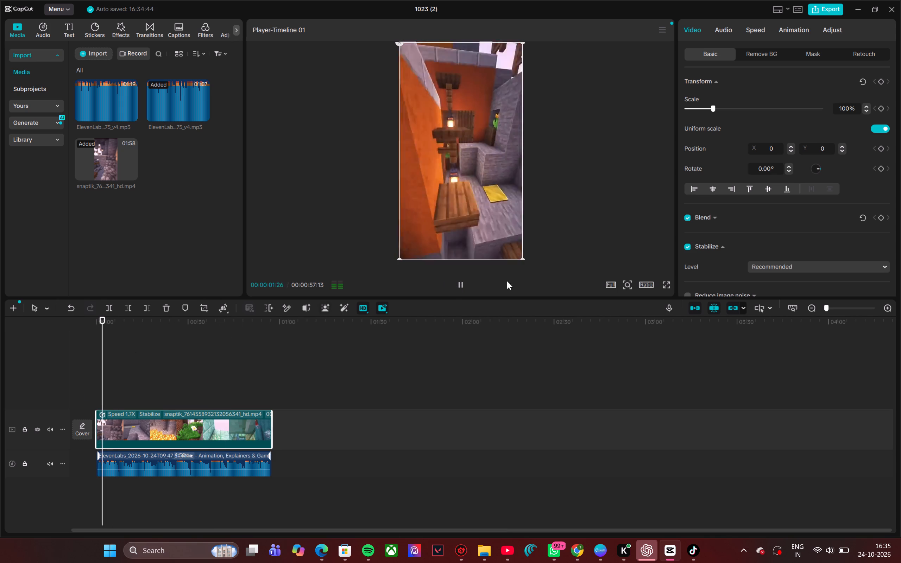
left_click(457, 285)
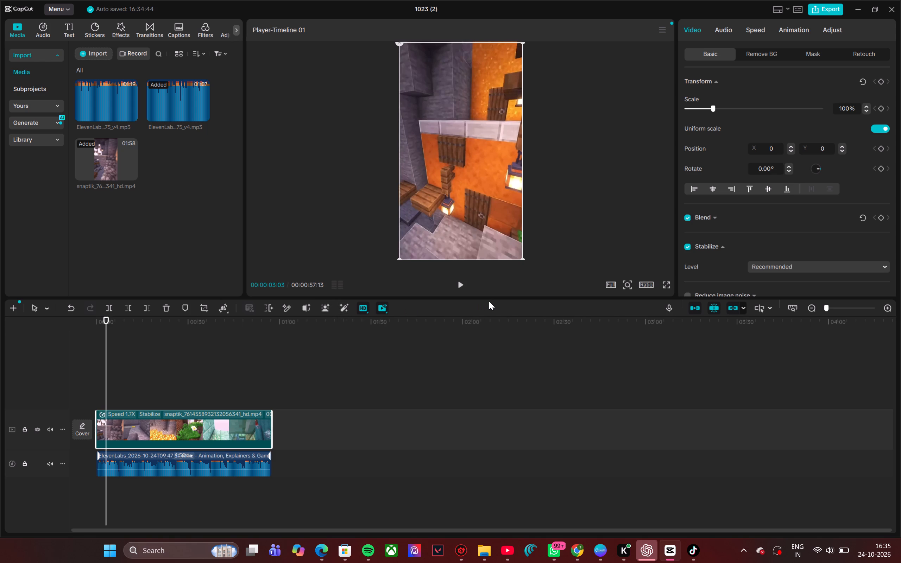
Look through the video clip's Animation, Adjust, Audio and Video settings and the voiceover clip's Voice changer and Basic settings.
left_click(557, 221)
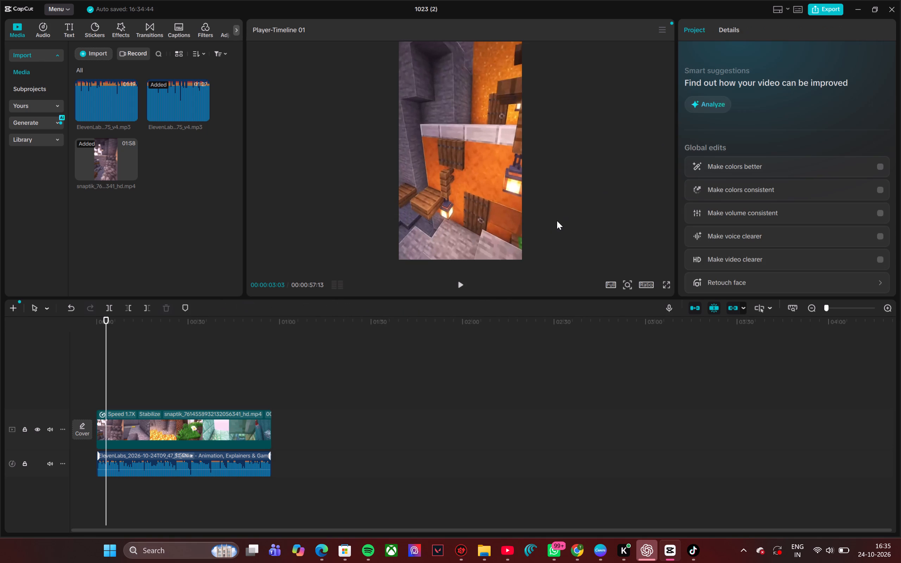
left_click(481, 202)
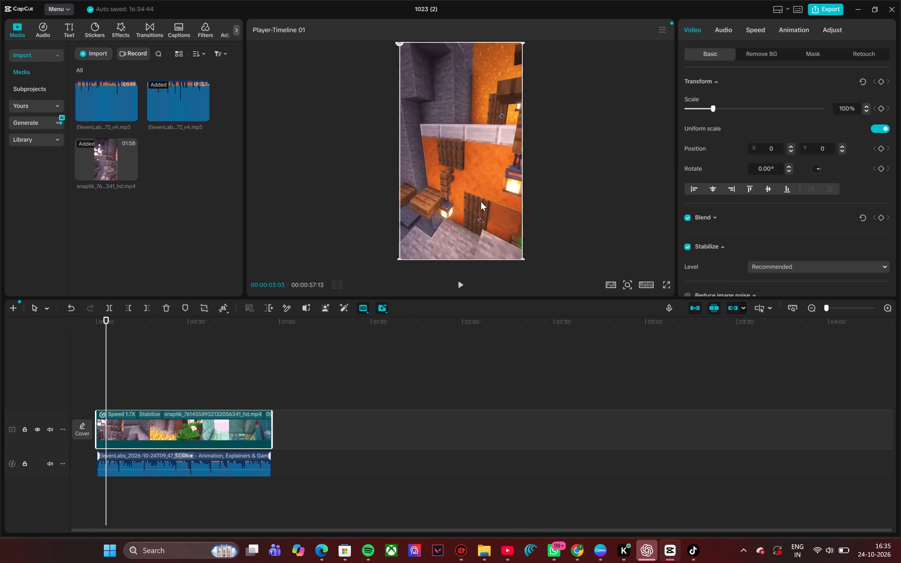
left_click(805, 29)
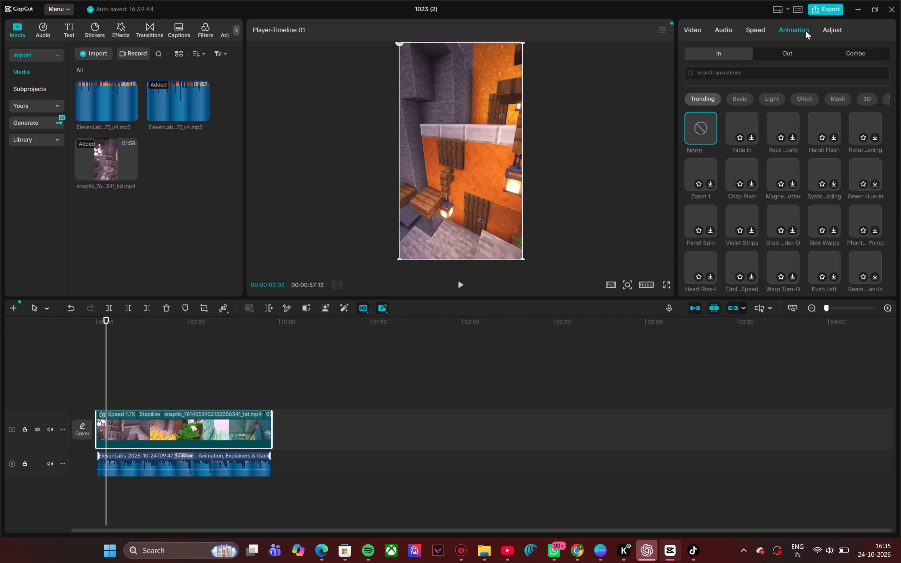
left_click(829, 29)
left_click(724, 28)
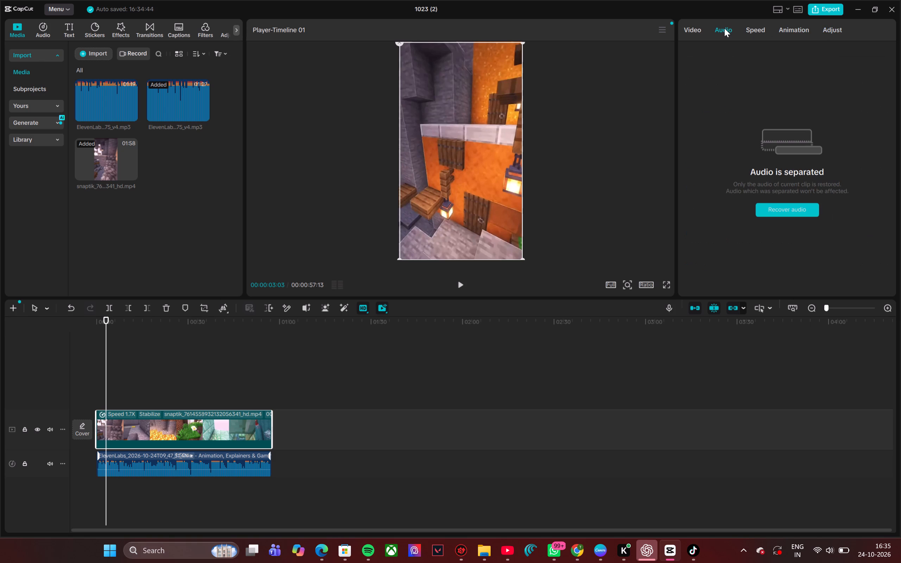
left_click(697, 28)
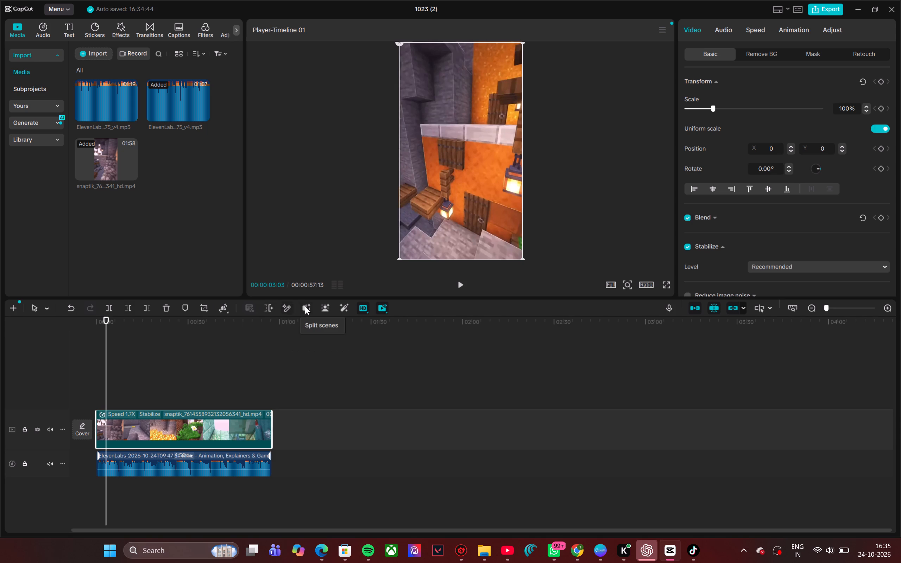
left_click(208, 421)
left_click(288, 307)
left_click(162, 455)
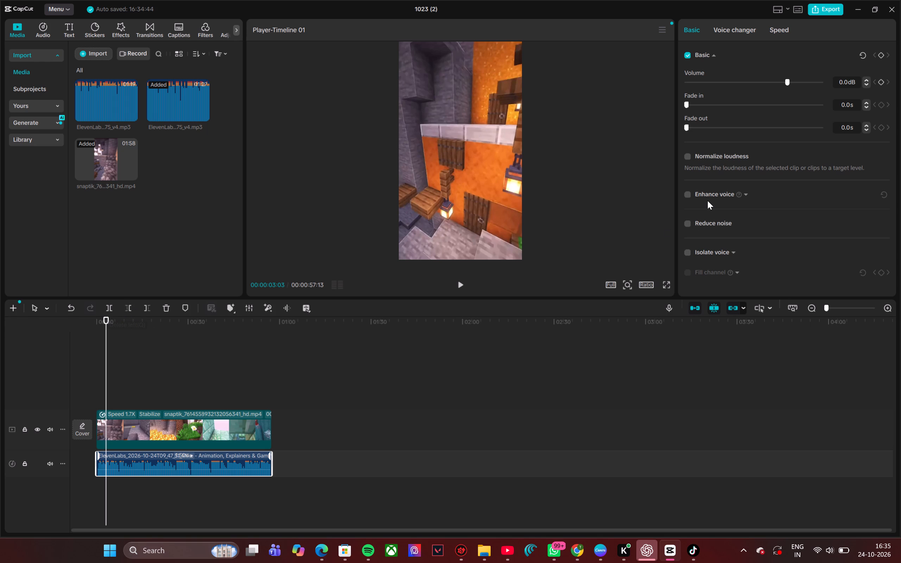
left_click(732, 32)
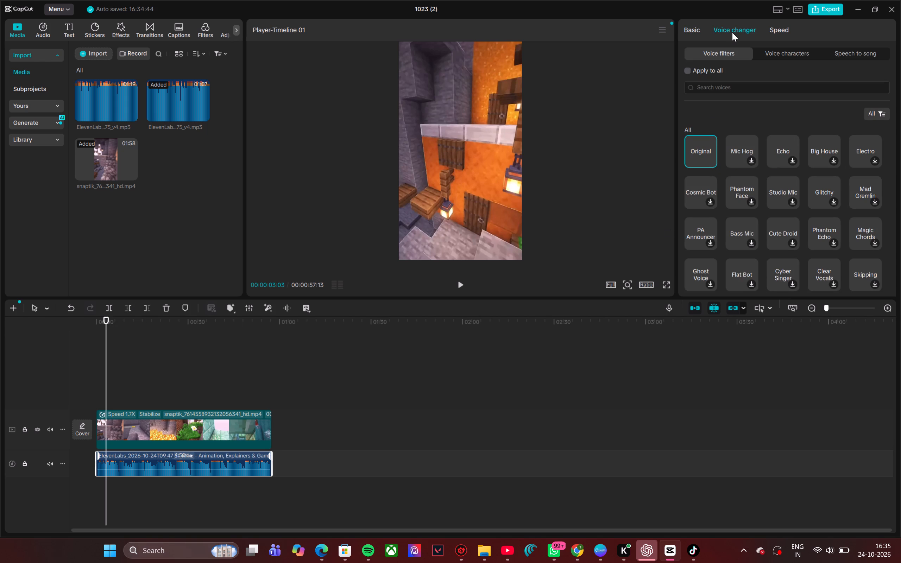
left_click(700, 29)
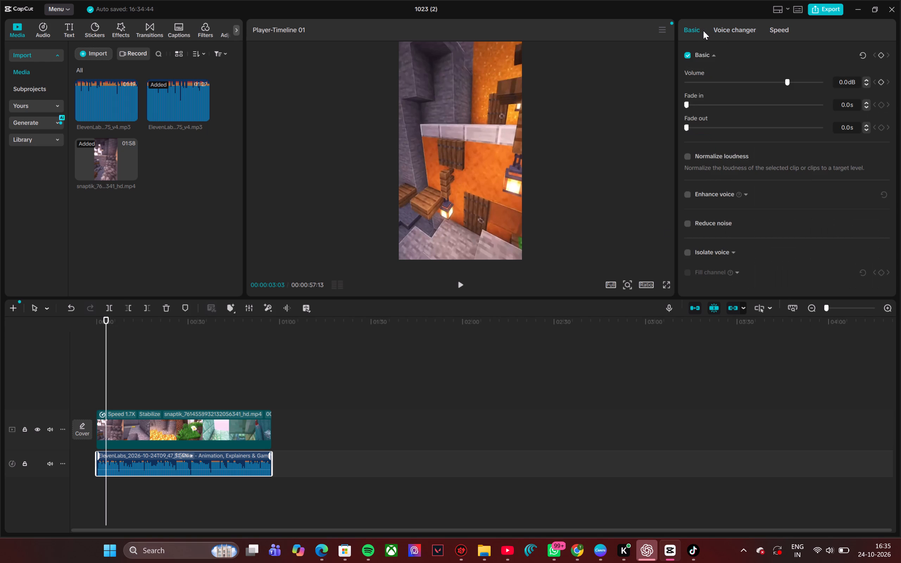
scroll(772, 182, "down", 2)
Try to generate English auto captions for the timeline with filler-word identification turned on.
left_click(70, 30)
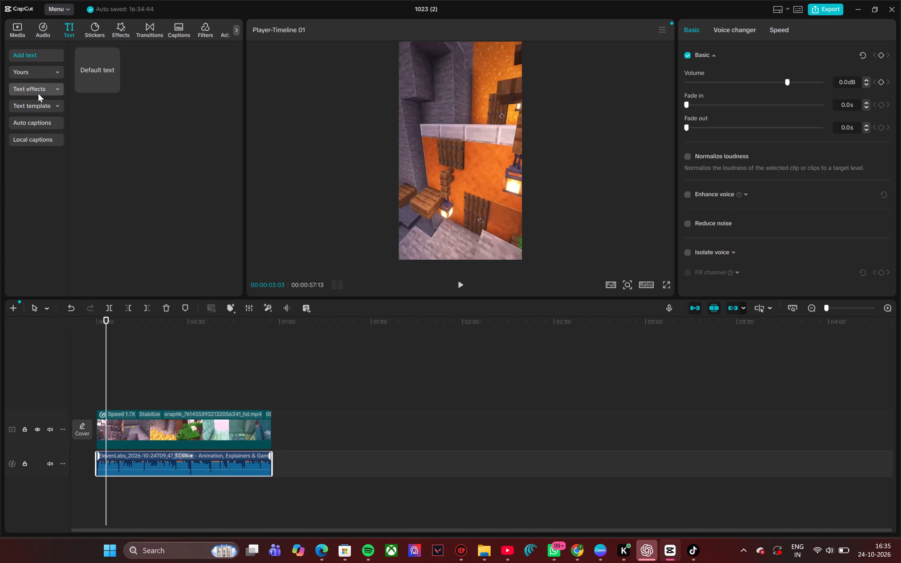
left_click(44, 121)
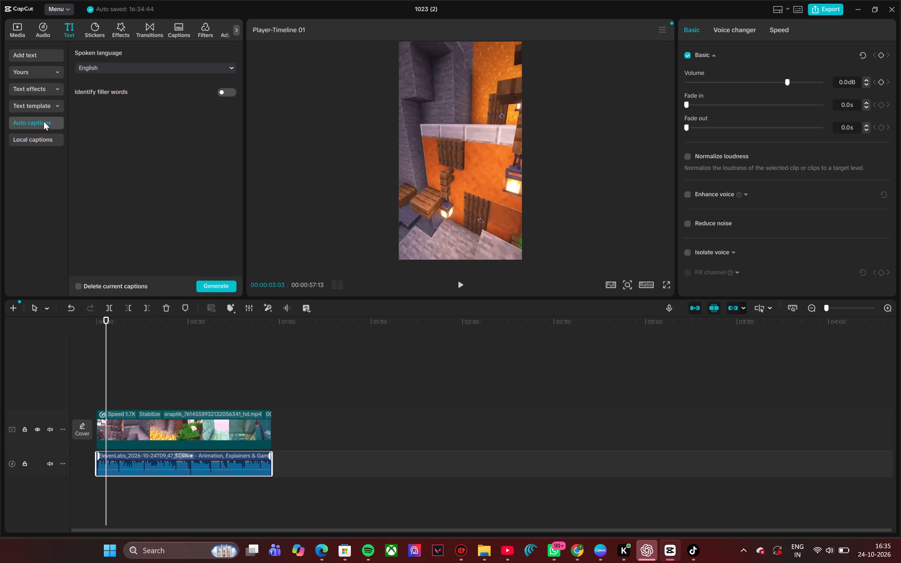
left_click(220, 91)
left_click(209, 287)
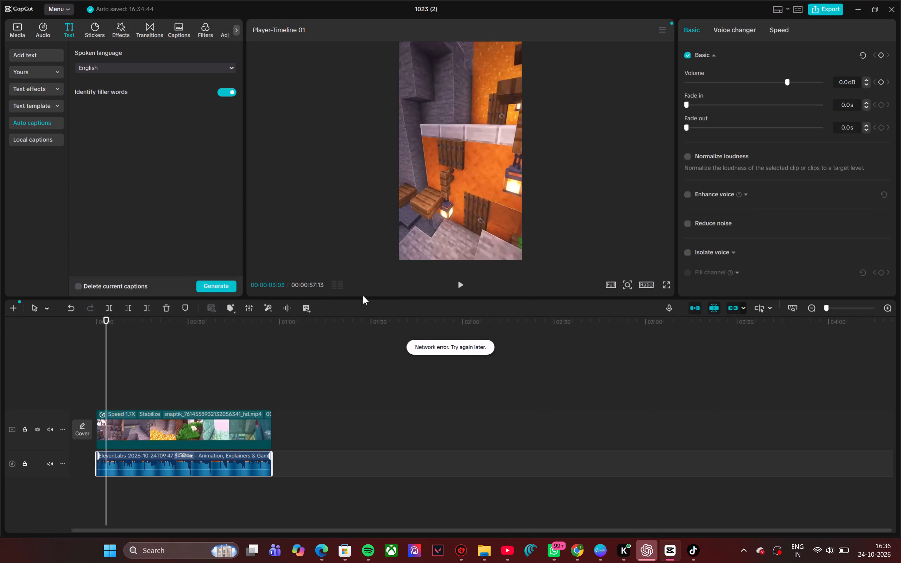
Connect the computer to the VPN named "new vpn" from the Windows quick settings.
left_click(831, 553)
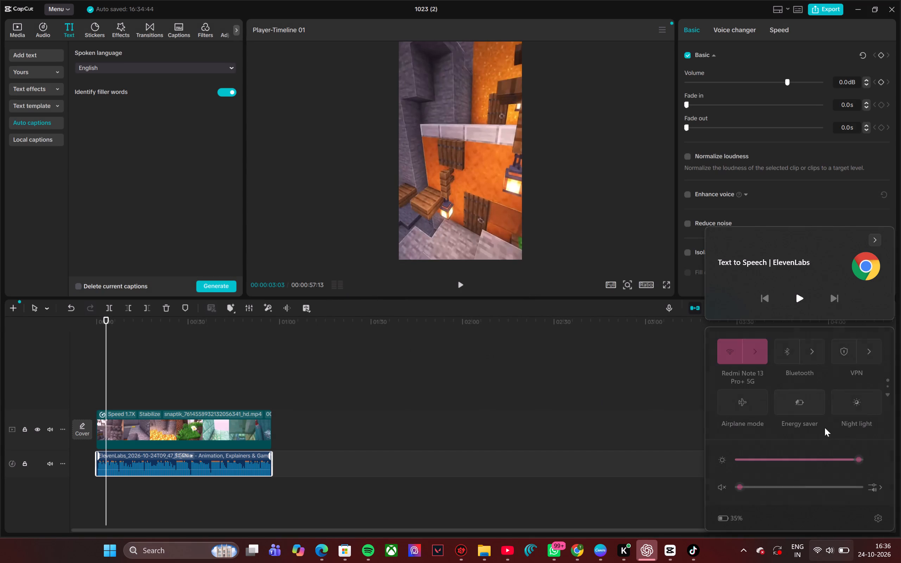
left_click(848, 359)
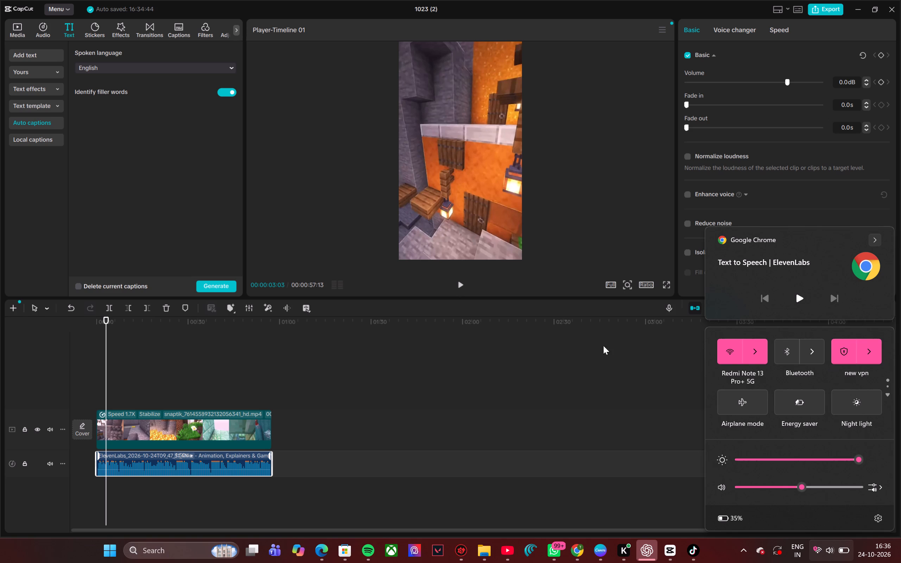
left_click(590, 246)
Retry generating the English auto captions with filler-word identification on.
left_click(207, 286)
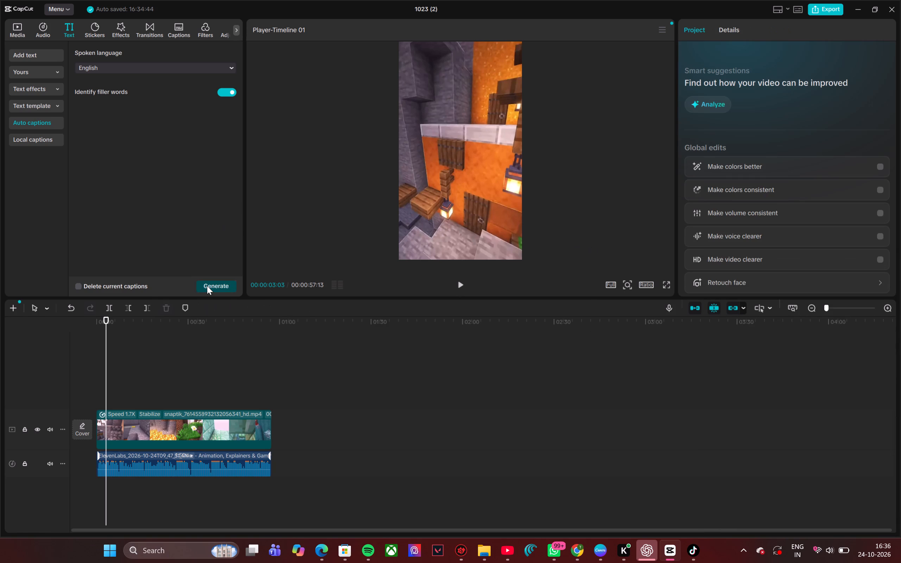
left_click(214, 287)
triple_click(207, 286)
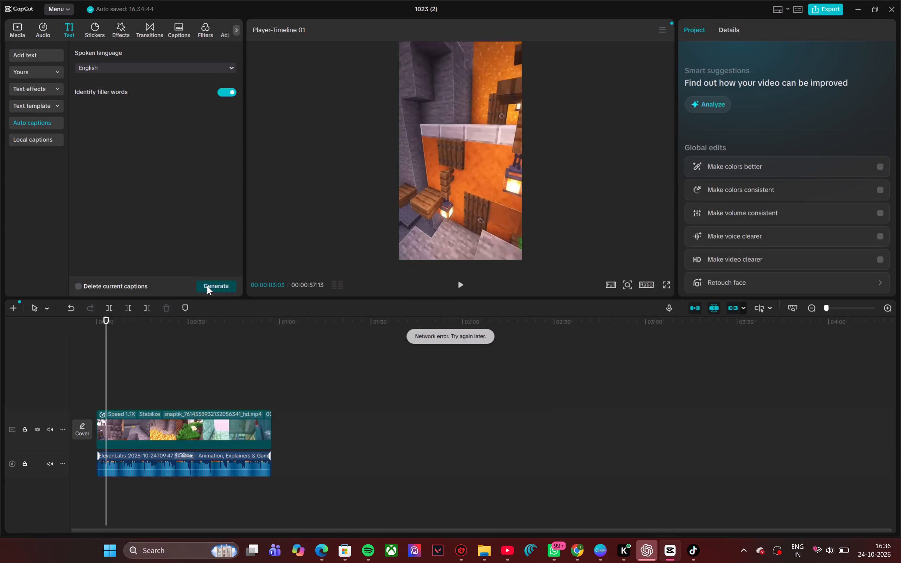
triple_click(207, 286)
left_click(207, 286)
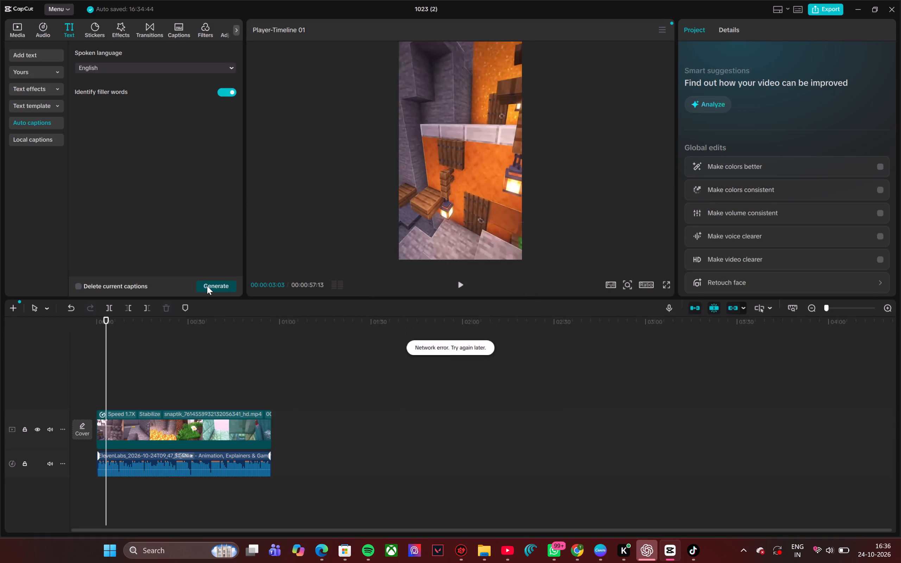
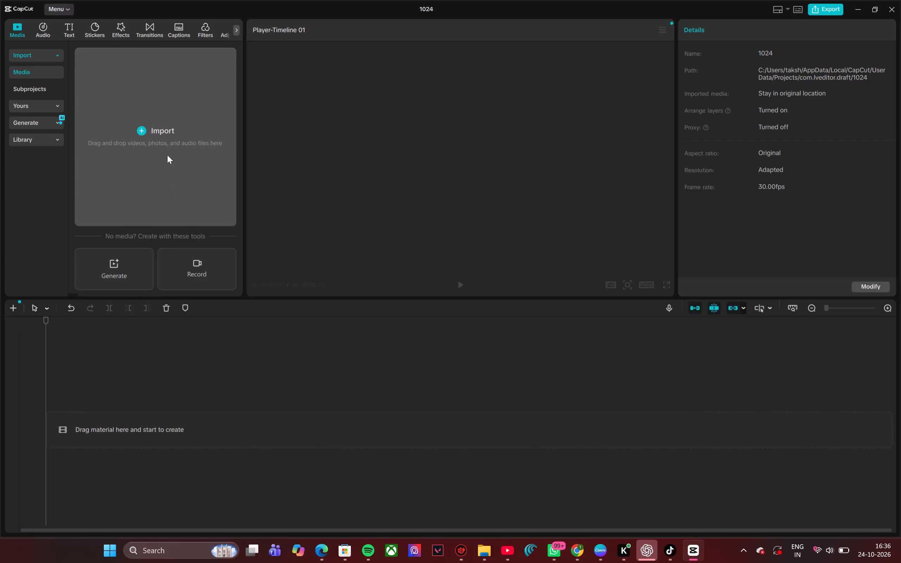
Import the ElevenLabs_2026-10-24T09_47_51 voiceover MP3 from Downloads and place it at the start of the timeline.
left_click(167, 155)
left_click(164, 147)
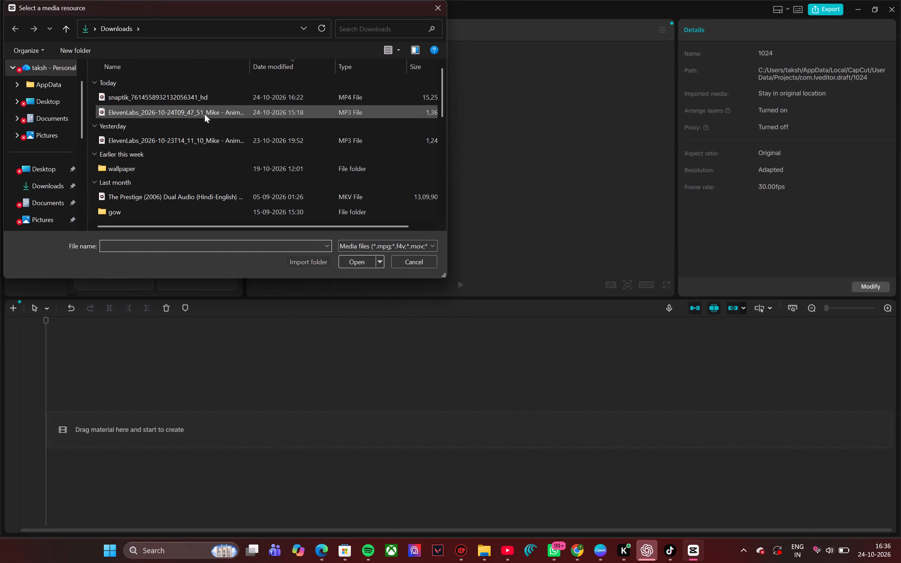
left_click(204, 114)
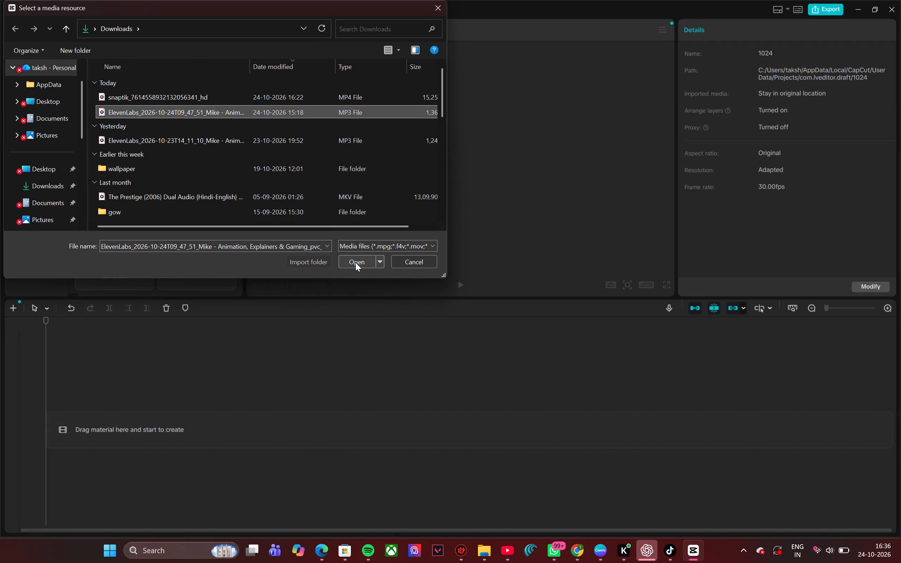
left_click(355, 262)
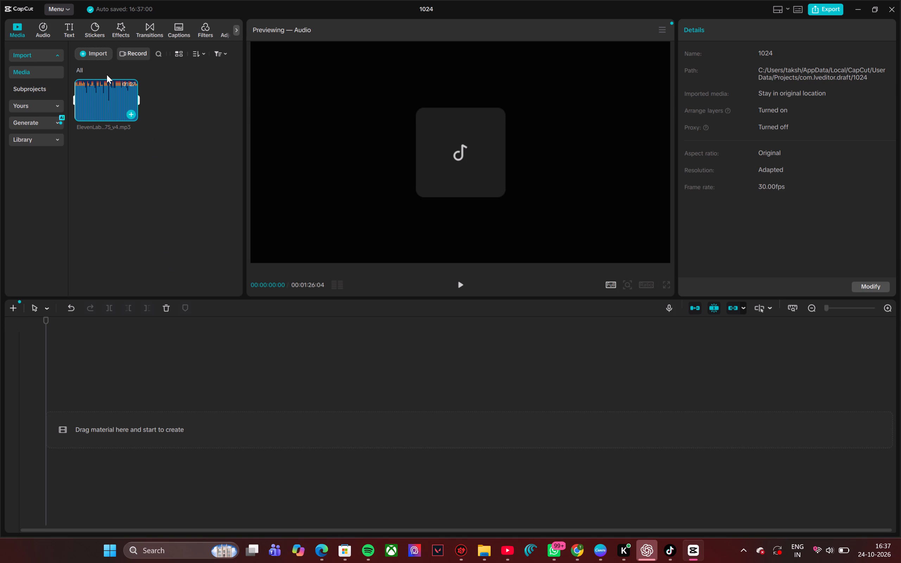
left_click_drag(107, 101, 127, 422)
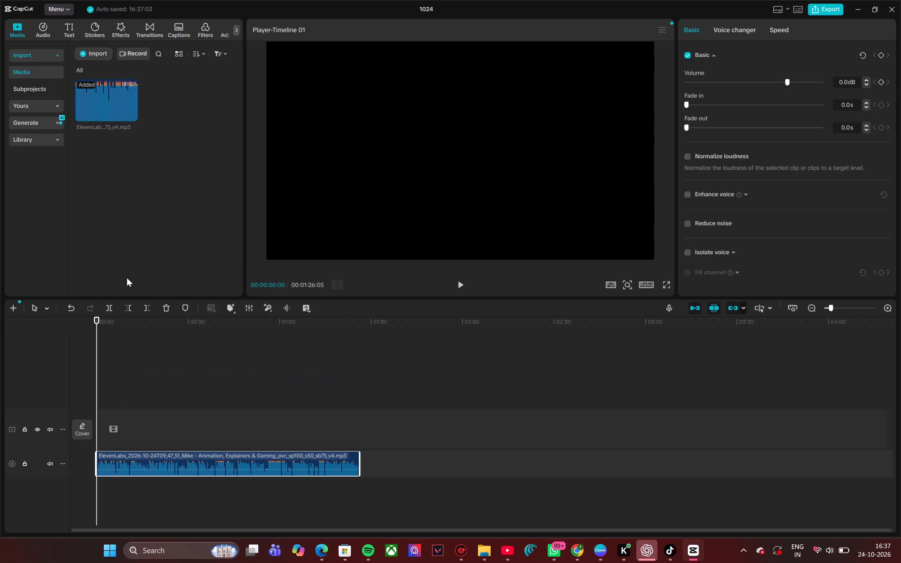
left_click(83, 54)
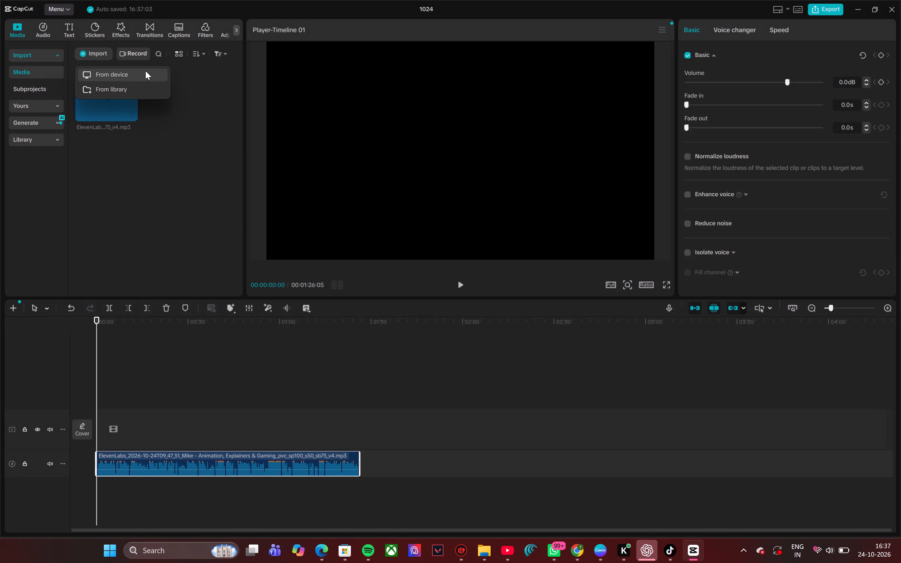
left_click(131, 75)
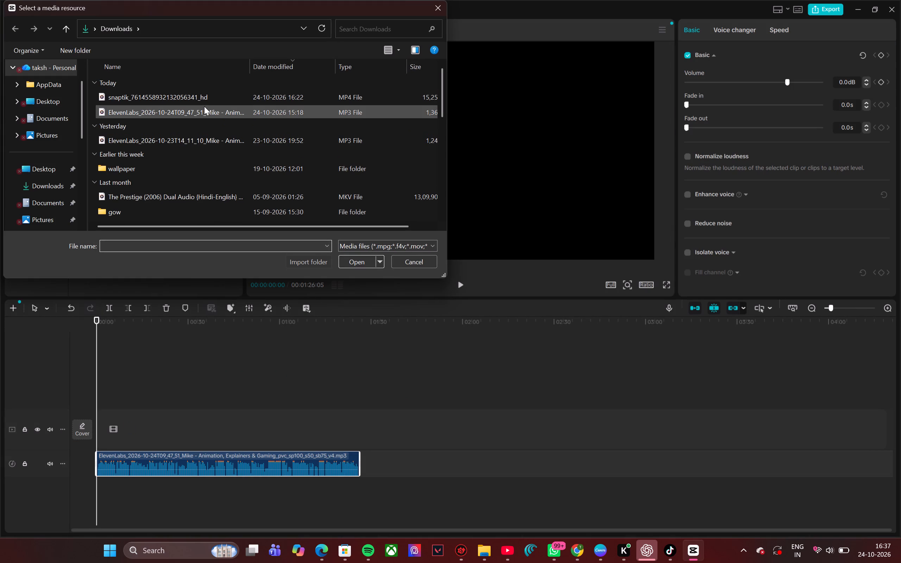
left_click(228, 97)
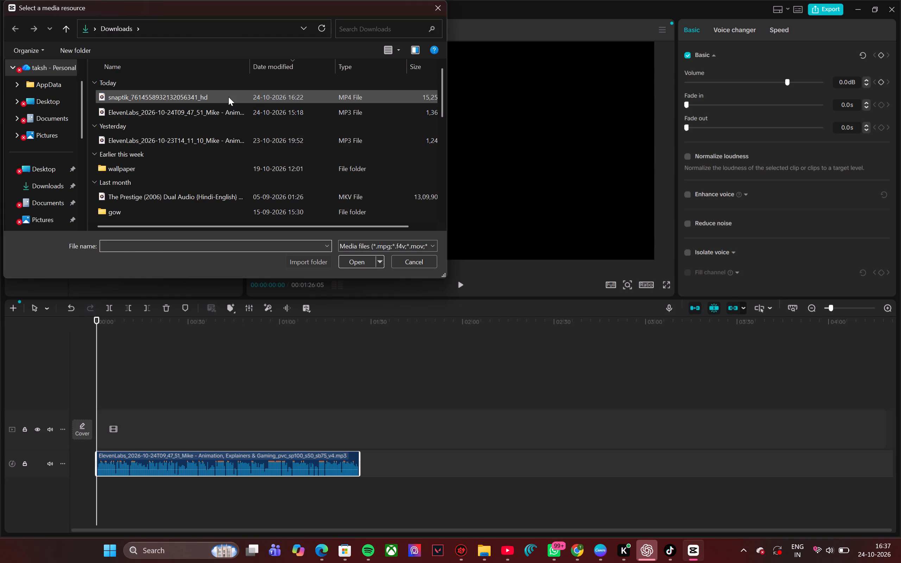
left_click(361, 264)
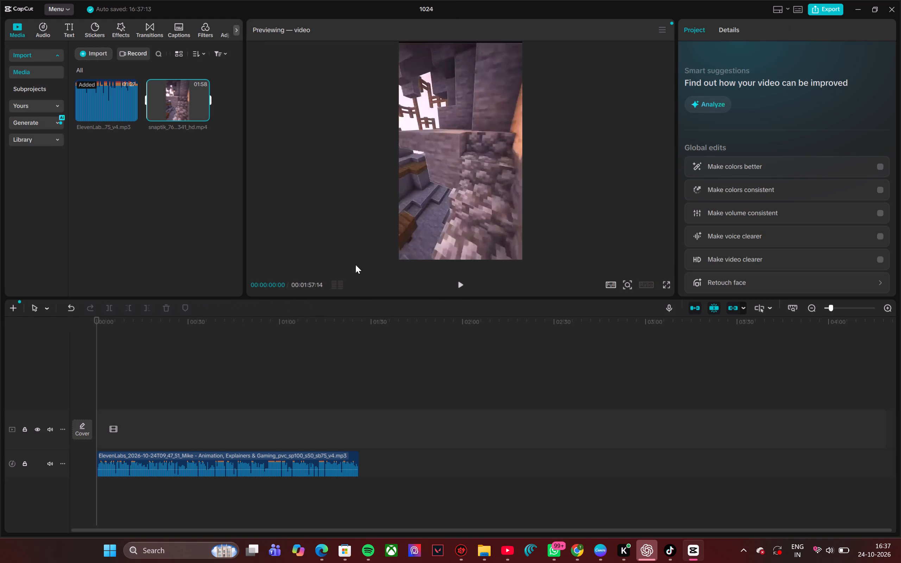
left_click_drag(176, 102, 139, 416)
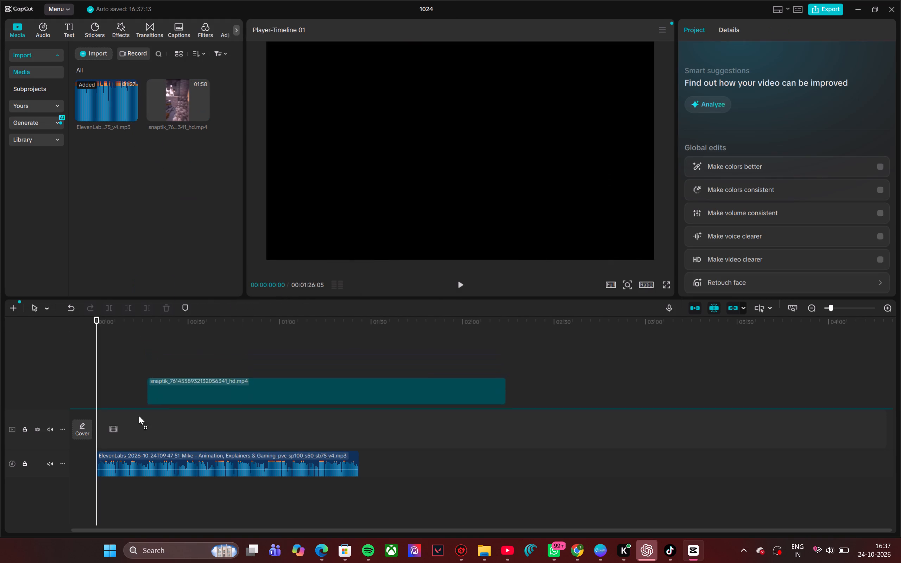
left_click_drag(139, 416, 122, 439)
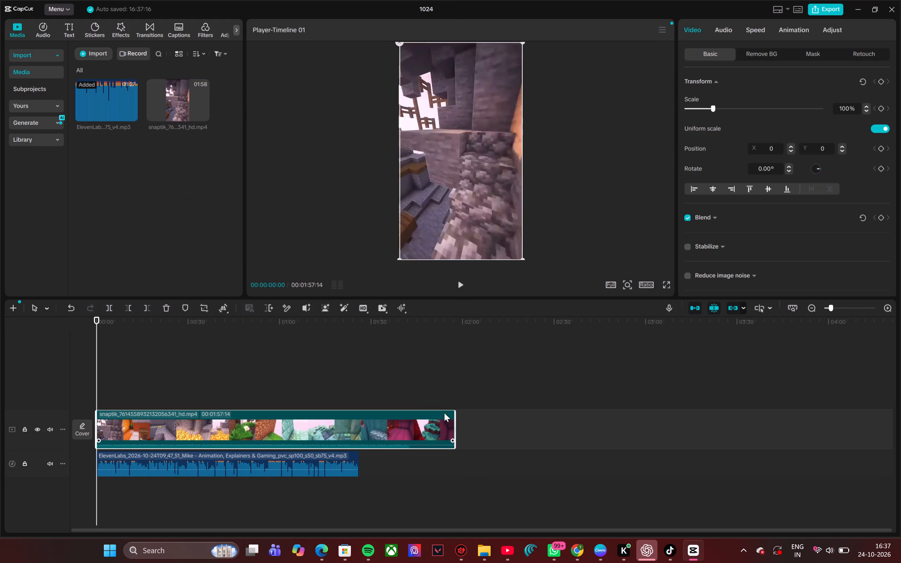
Set the voiceover clip's speed to 1.50x and turn on Change audio pitch.
left_click(321, 460)
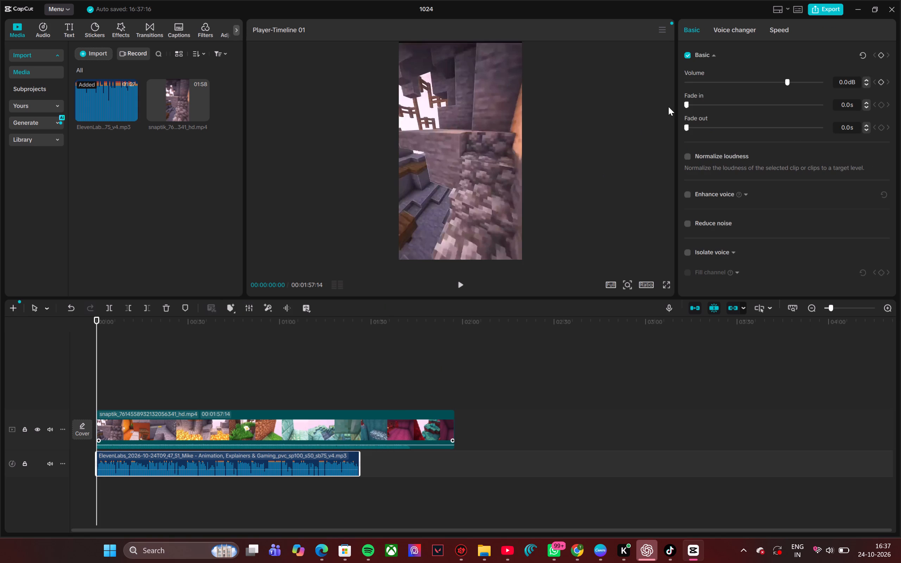
left_click(773, 27)
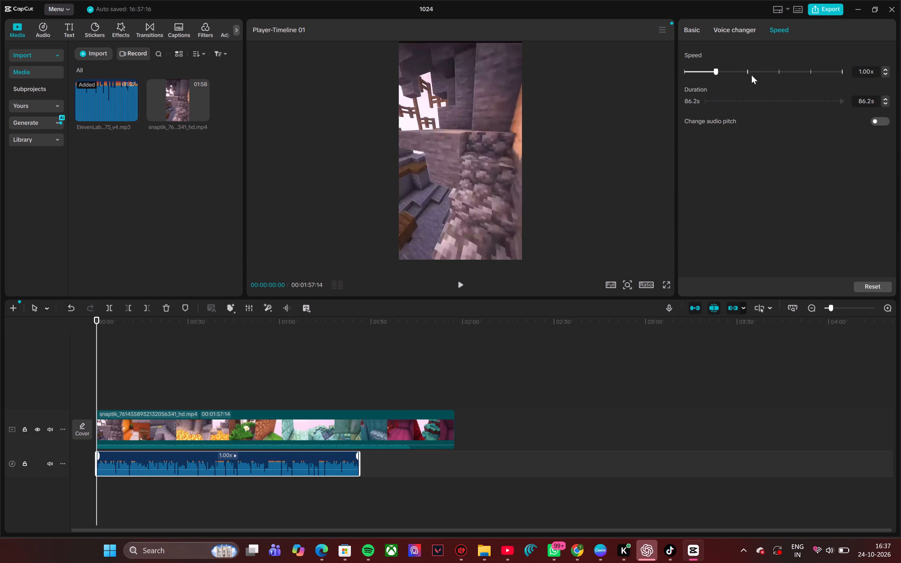
left_click(731, 69)
left_click(731, 69)
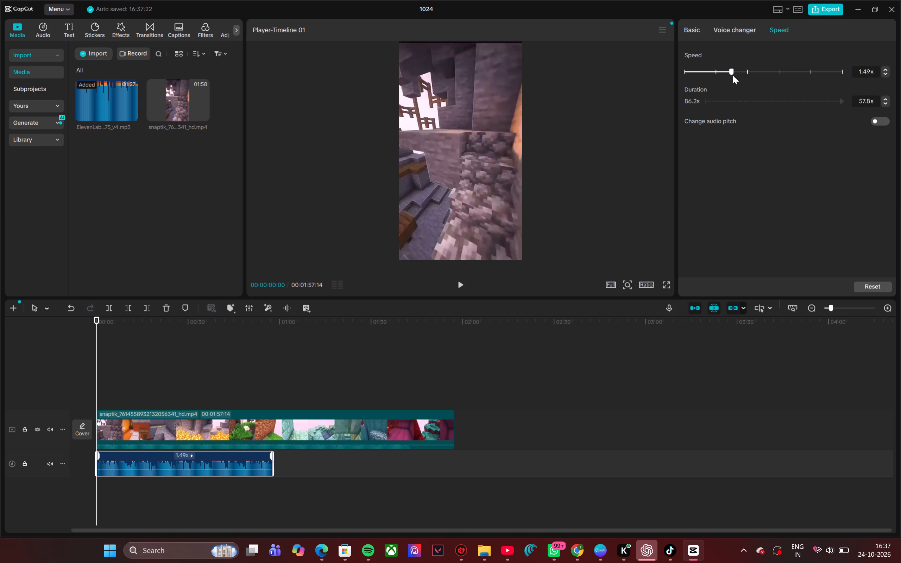
left_click(733, 71)
left_click(731, 70)
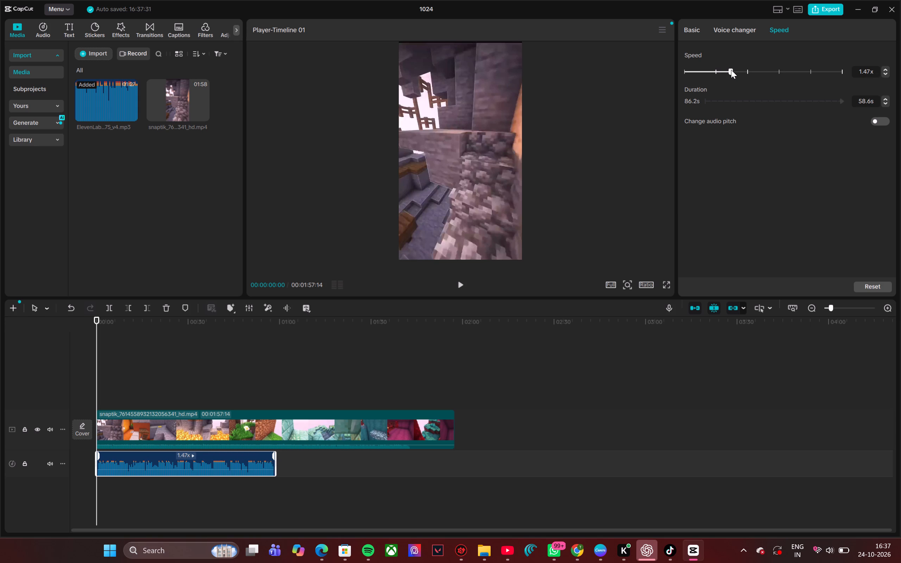
left_click(731, 70)
left_click(732, 70)
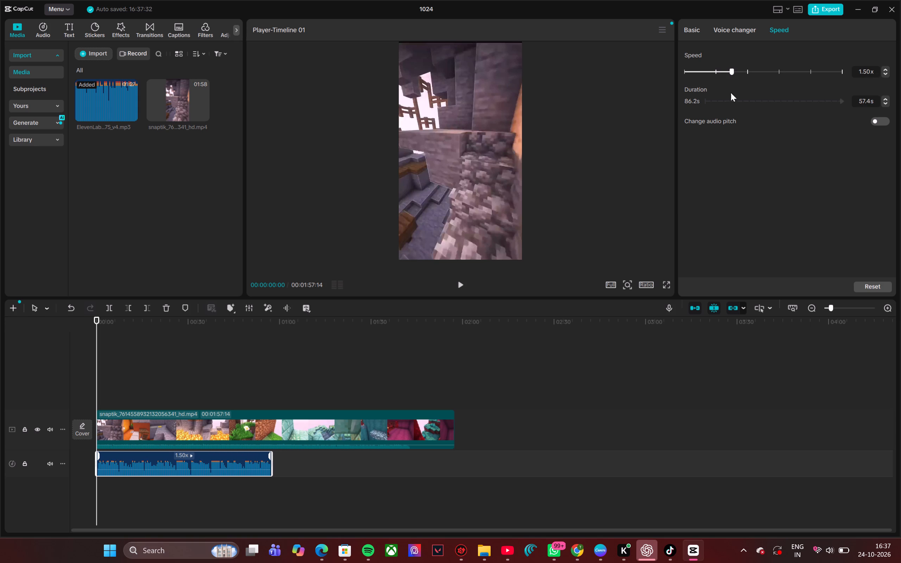
left_click(874, 122)
Open the standard speed settings of the gameplay video clip.
left_click(414, 432)
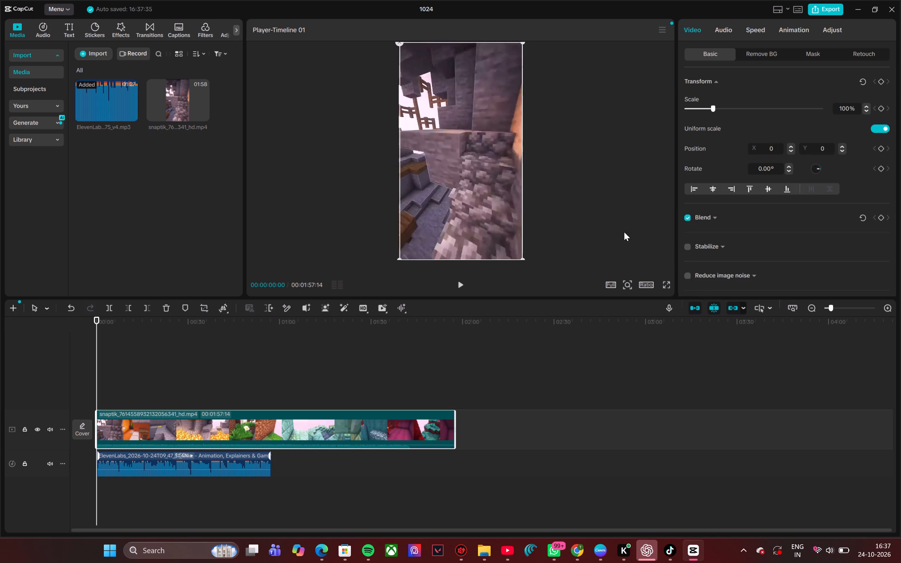
left_click(759, 27)
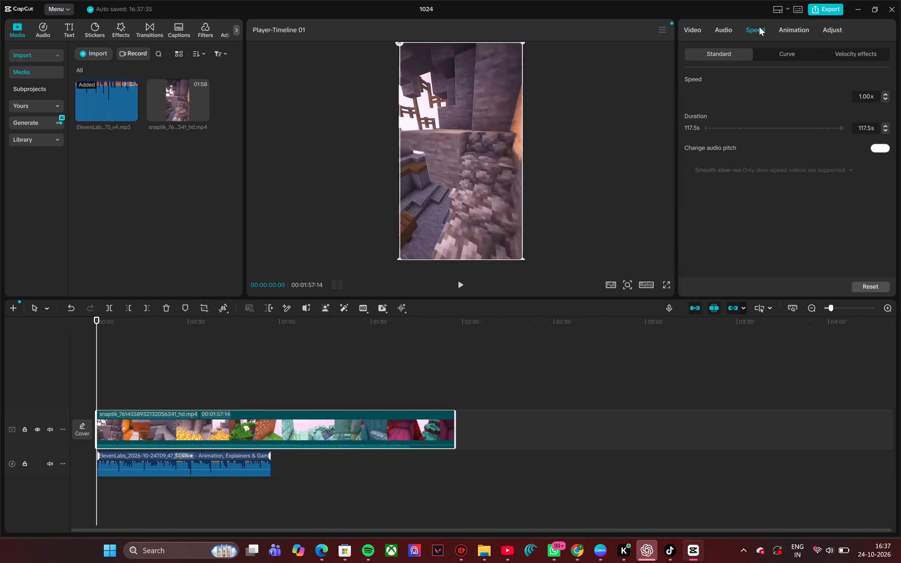
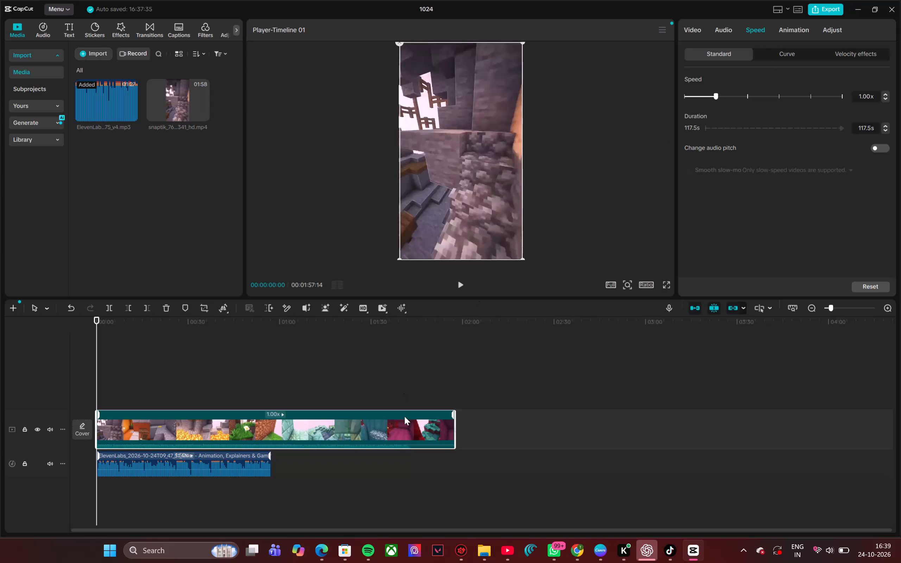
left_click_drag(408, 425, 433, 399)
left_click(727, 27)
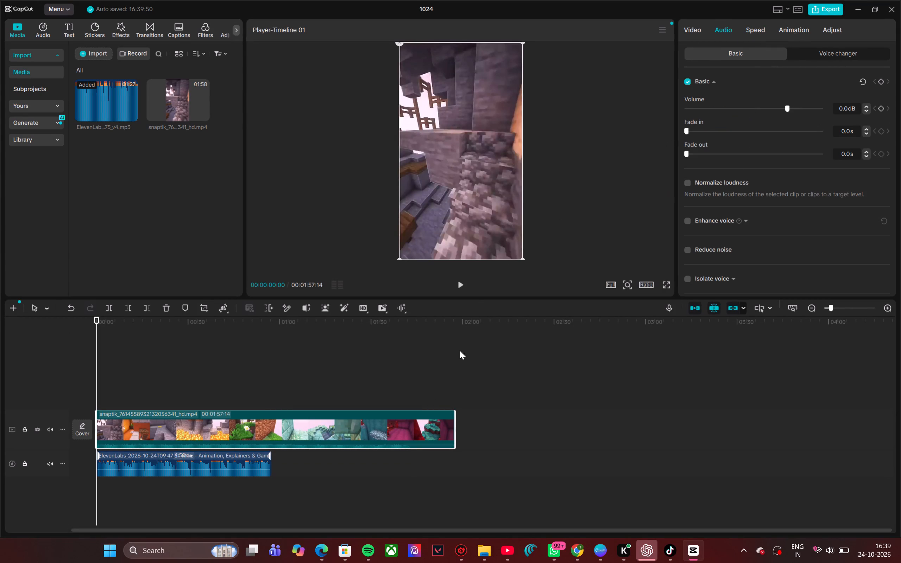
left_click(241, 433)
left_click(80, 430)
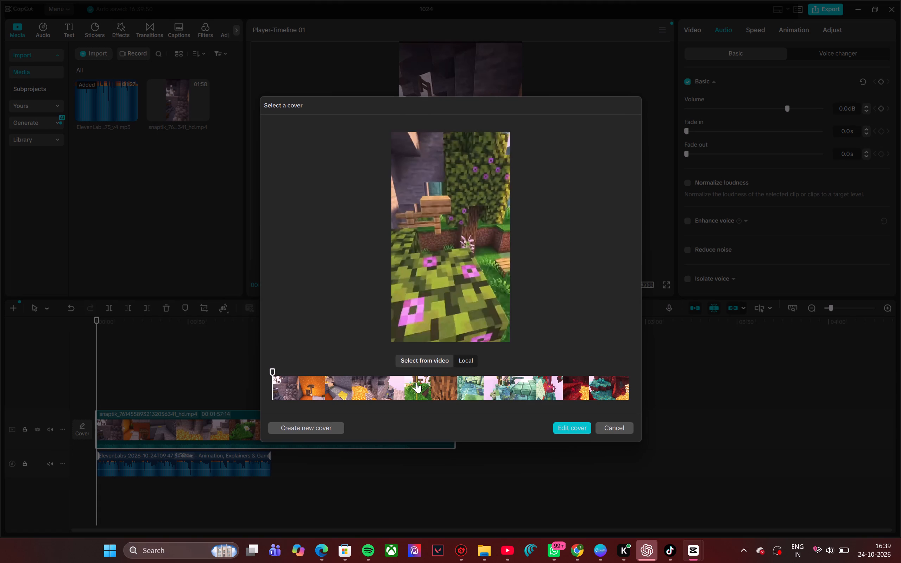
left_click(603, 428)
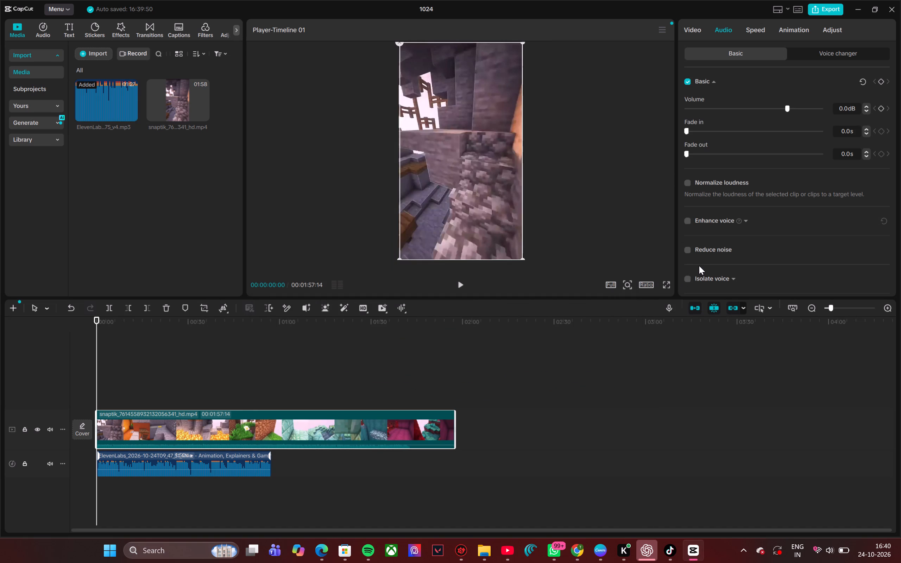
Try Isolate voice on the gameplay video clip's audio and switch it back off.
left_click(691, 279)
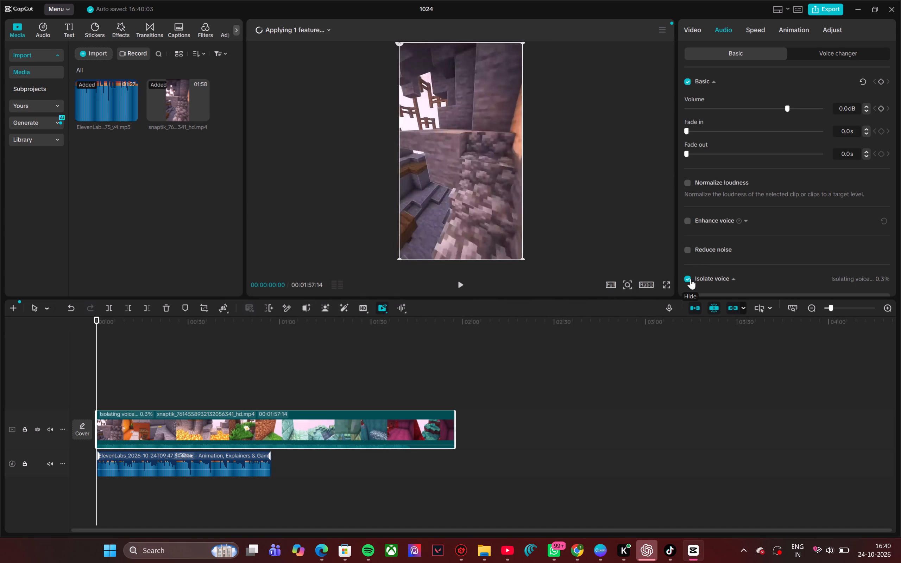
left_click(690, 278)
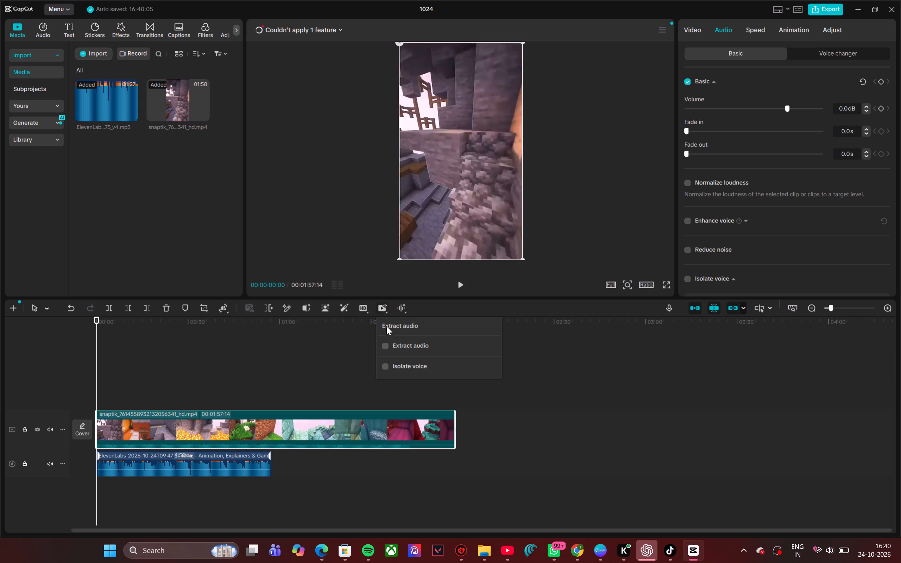
Extract the audio from the gameplay video clip onto its own track.
left_click(386, 346)
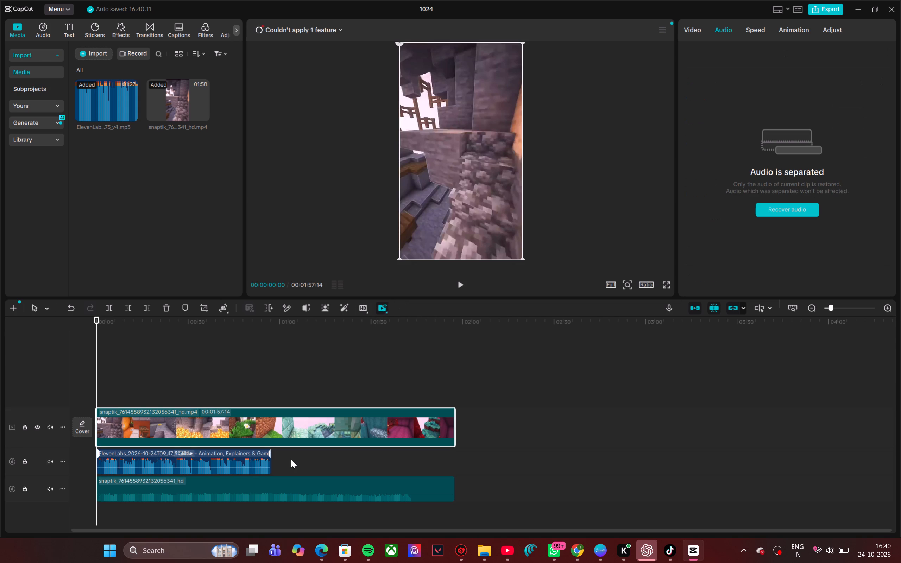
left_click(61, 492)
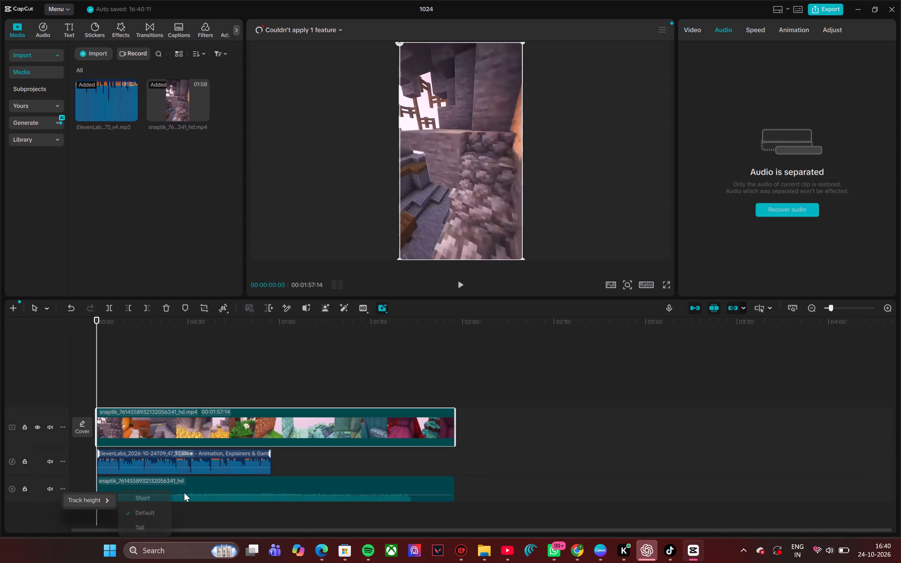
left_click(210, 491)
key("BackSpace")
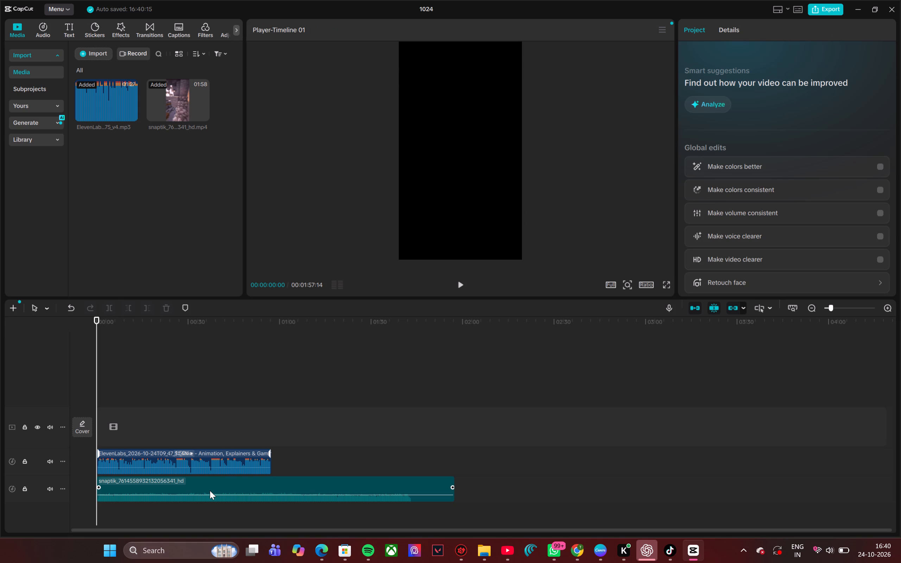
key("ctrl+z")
Delete the gameplay clip's extracted audio below the voiceover, keeping the video and the voiceover.
left_click(276, 491)
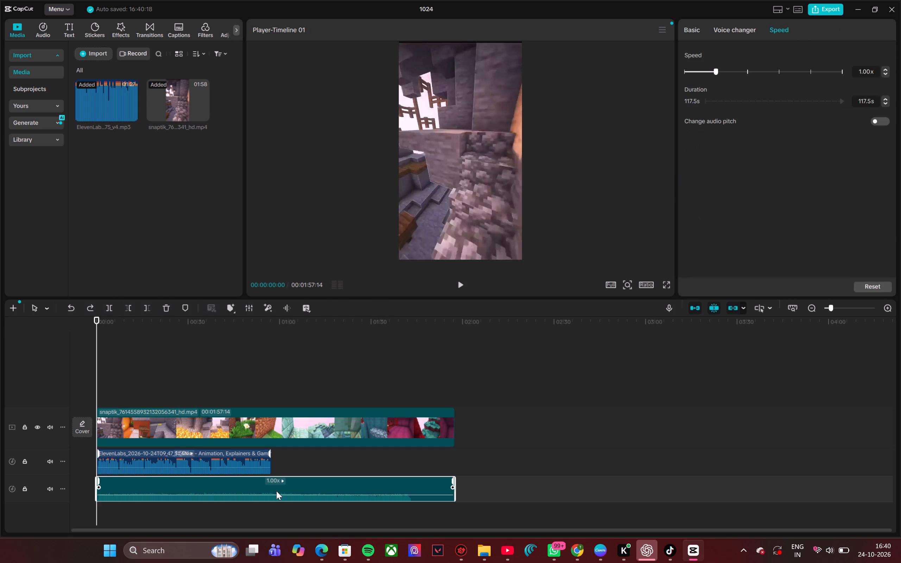
key("BackSpace")
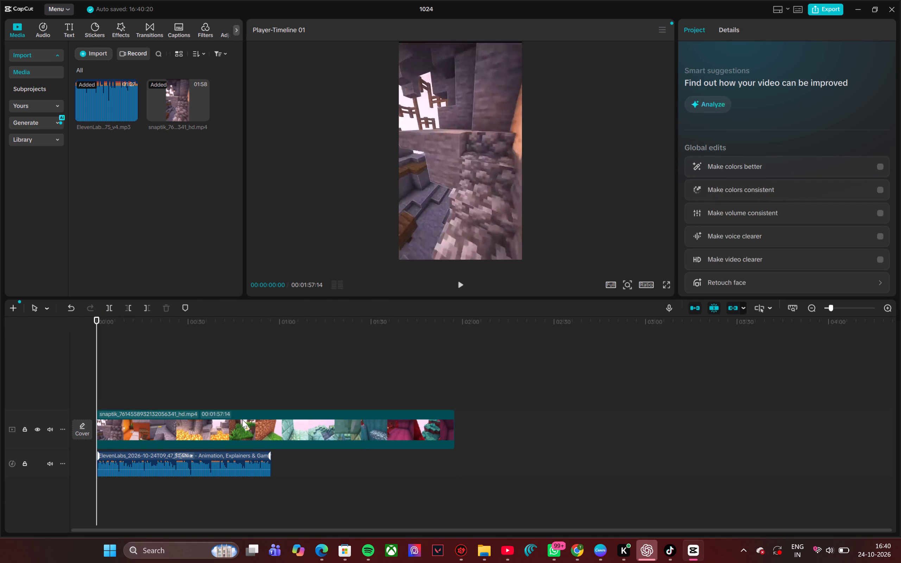
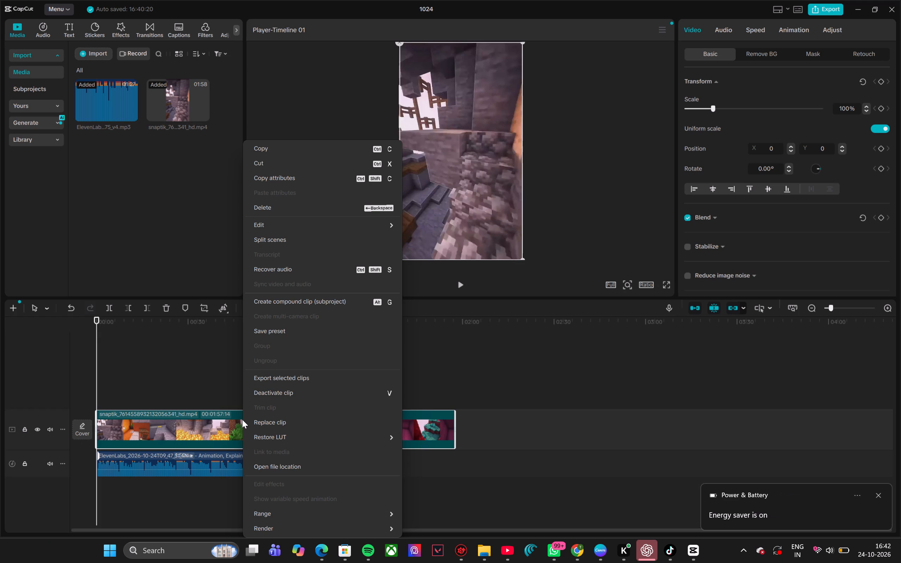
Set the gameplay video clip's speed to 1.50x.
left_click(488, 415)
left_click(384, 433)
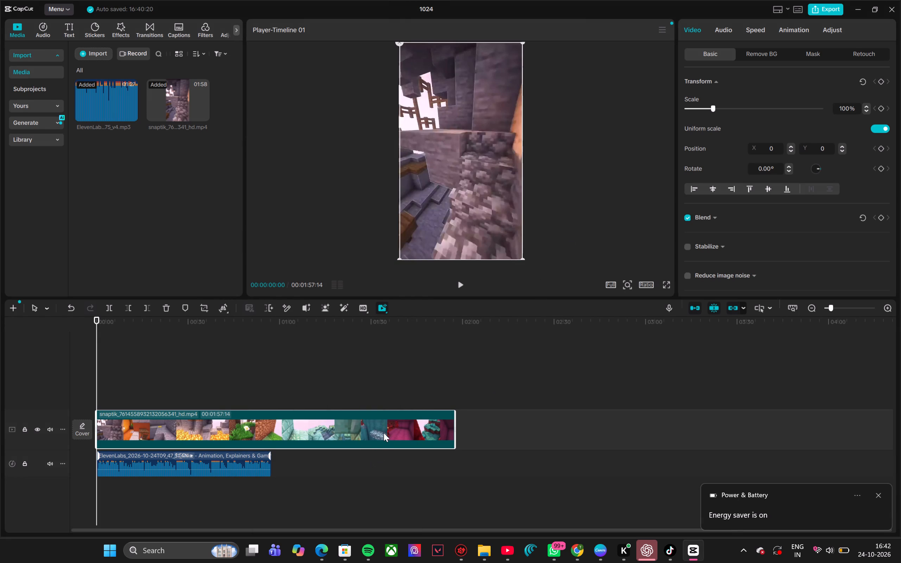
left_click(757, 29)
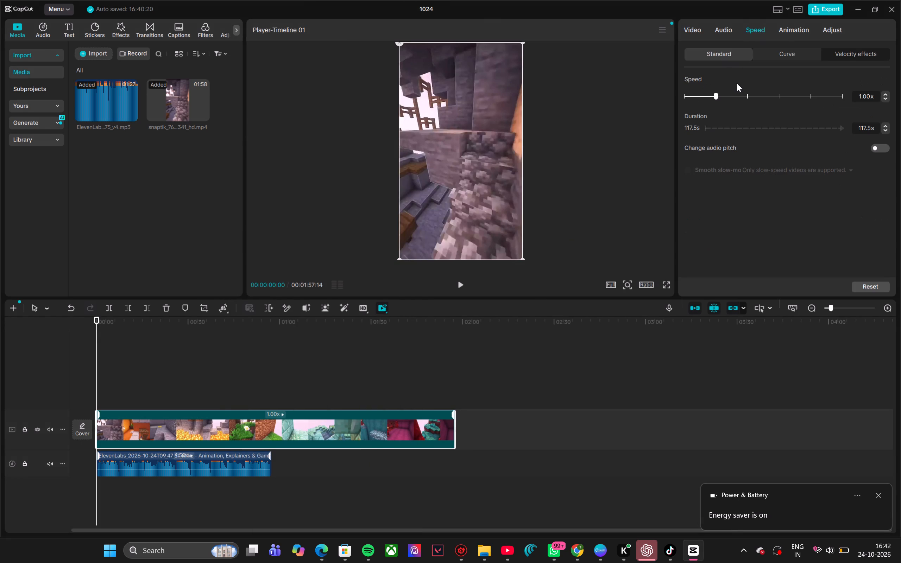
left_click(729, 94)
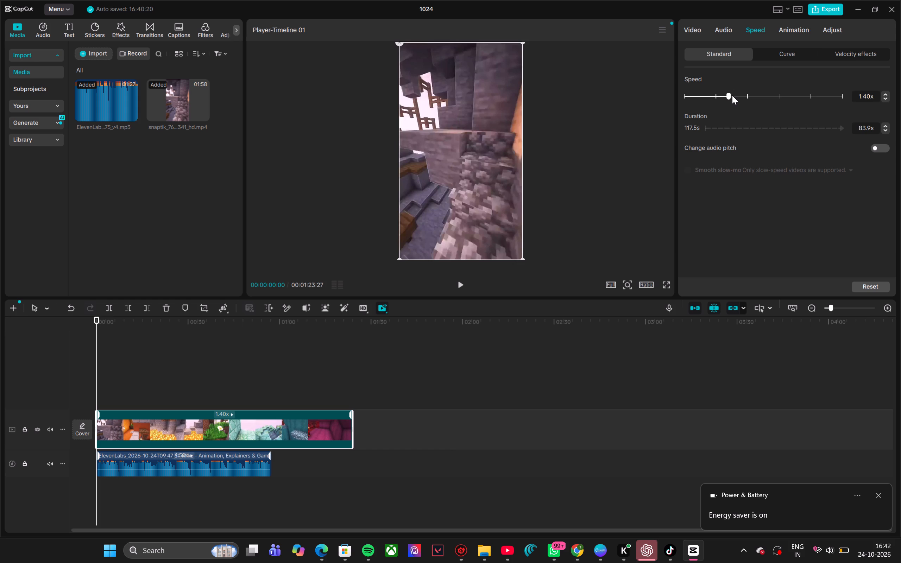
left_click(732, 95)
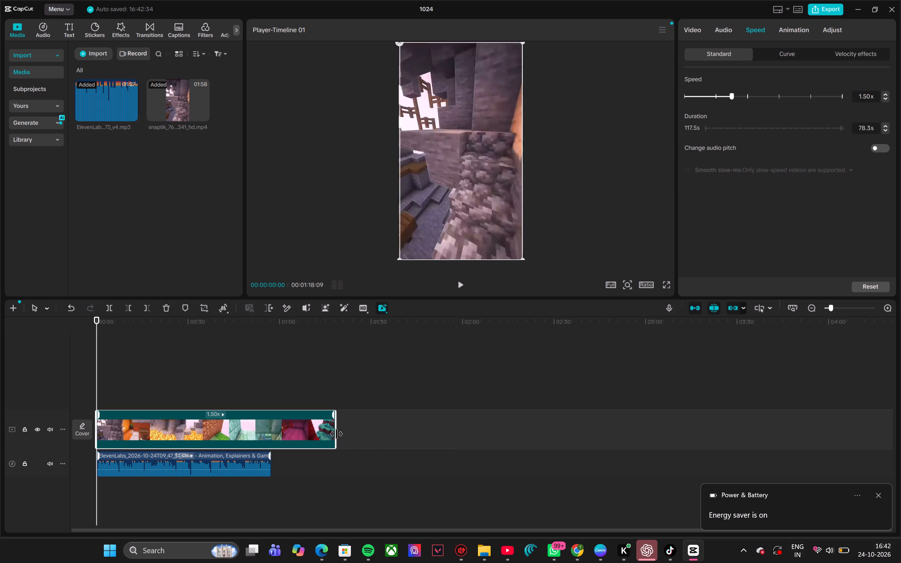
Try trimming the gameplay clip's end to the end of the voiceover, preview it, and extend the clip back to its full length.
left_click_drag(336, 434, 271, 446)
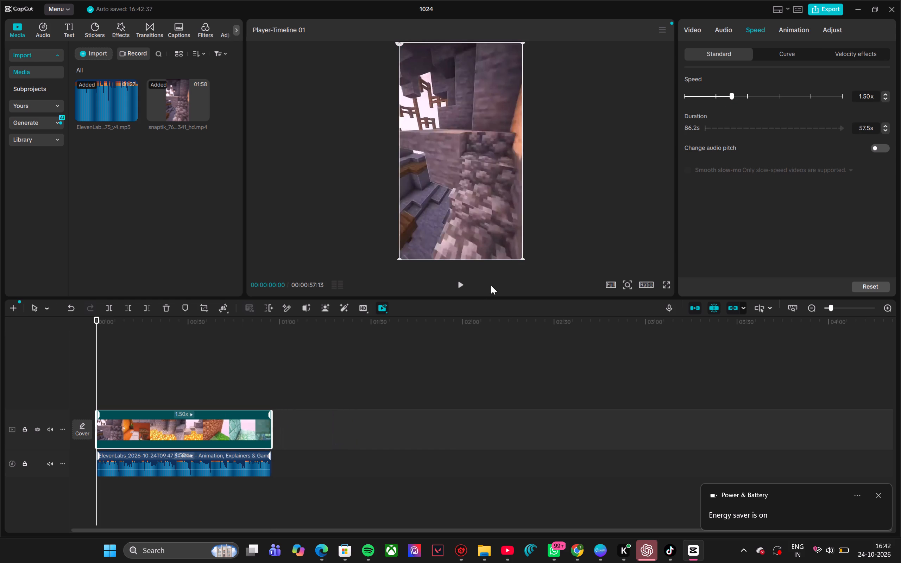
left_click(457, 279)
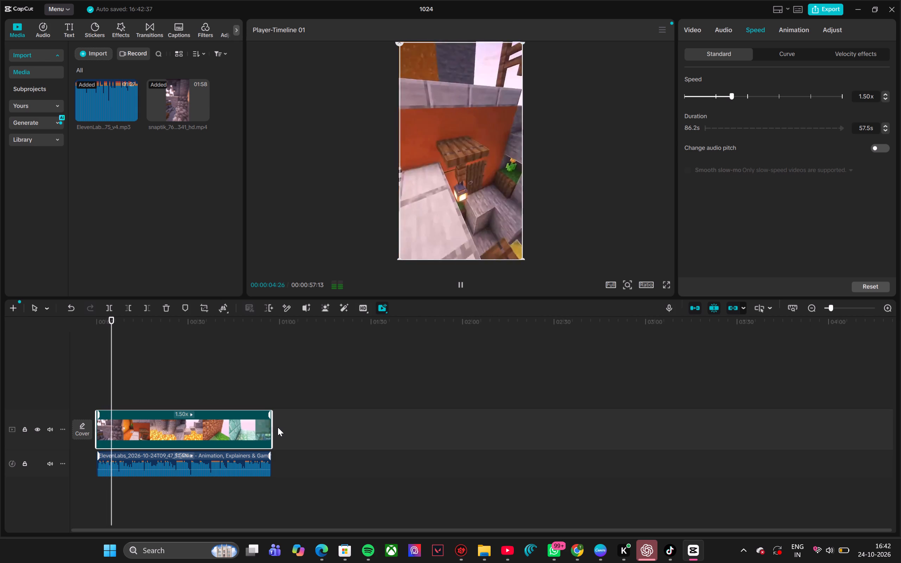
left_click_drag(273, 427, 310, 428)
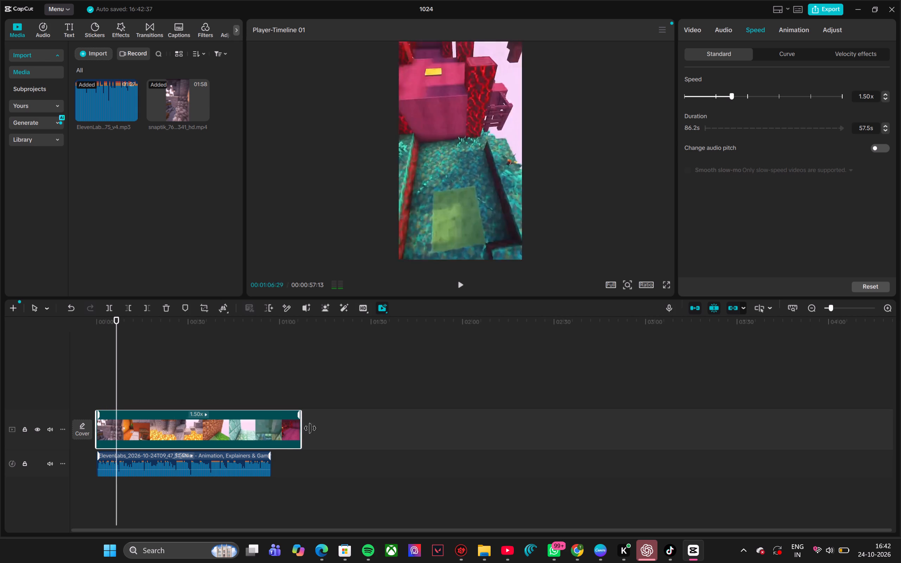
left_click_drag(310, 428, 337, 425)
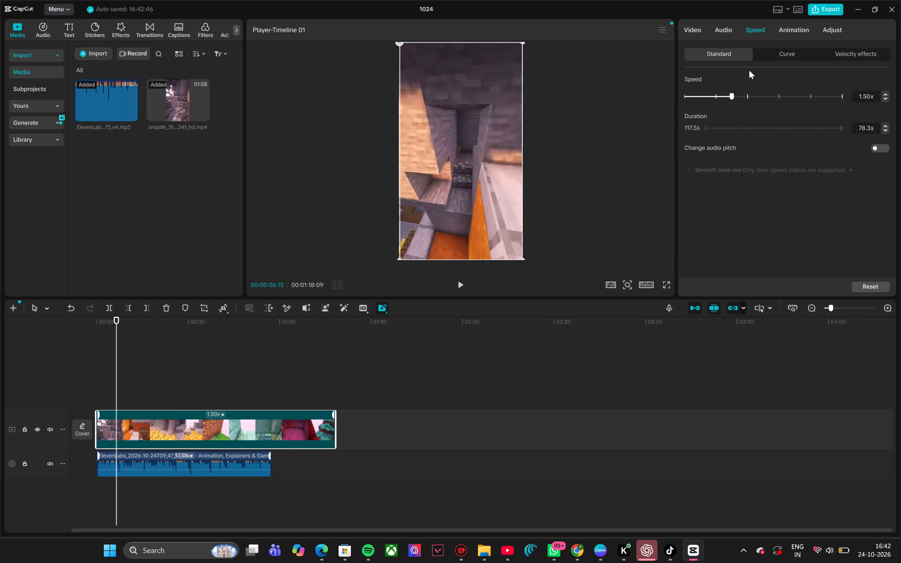
Speed the gameplay clip up to 1.81x, trim its end to match the end of the voiceover, and play the result.
left_click(742, 96)
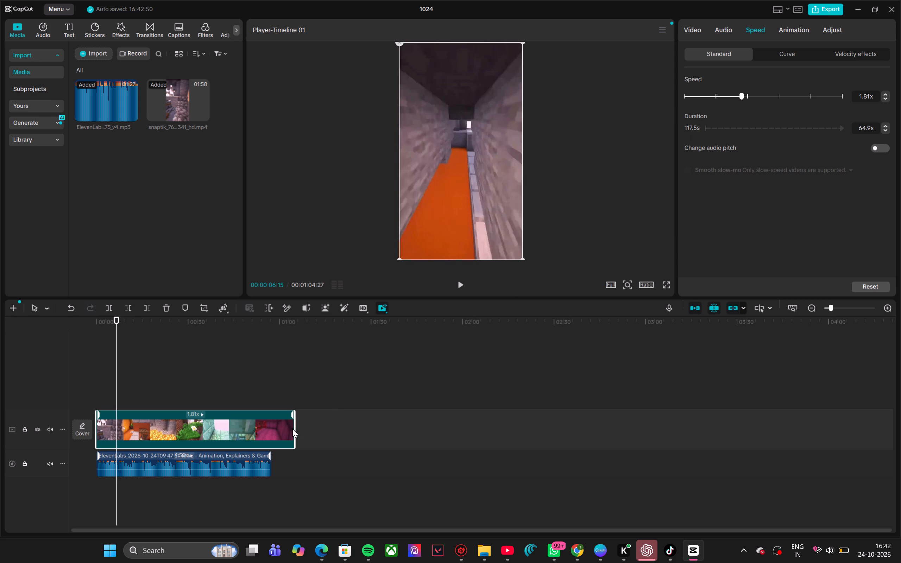
left_click_drag(295, 430, 272, 436)
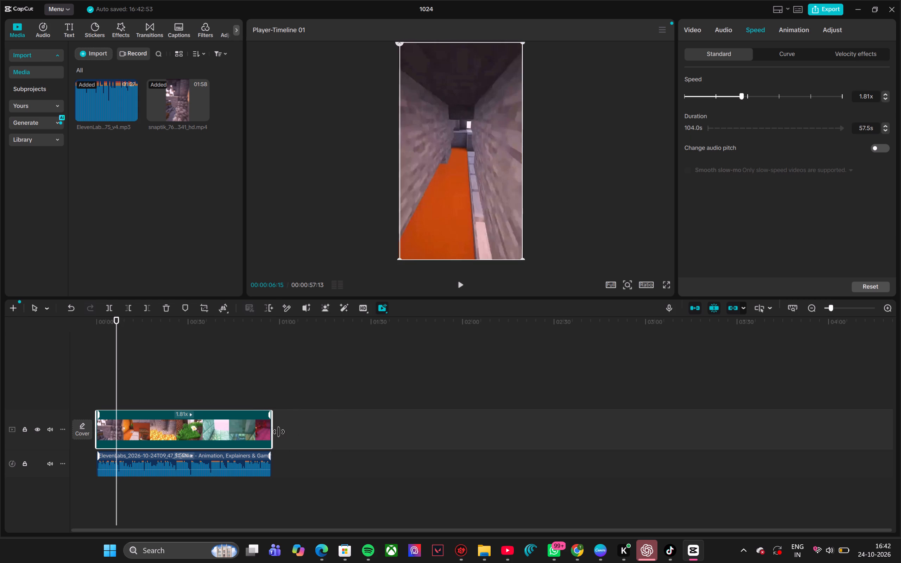
left_click(466, 278)
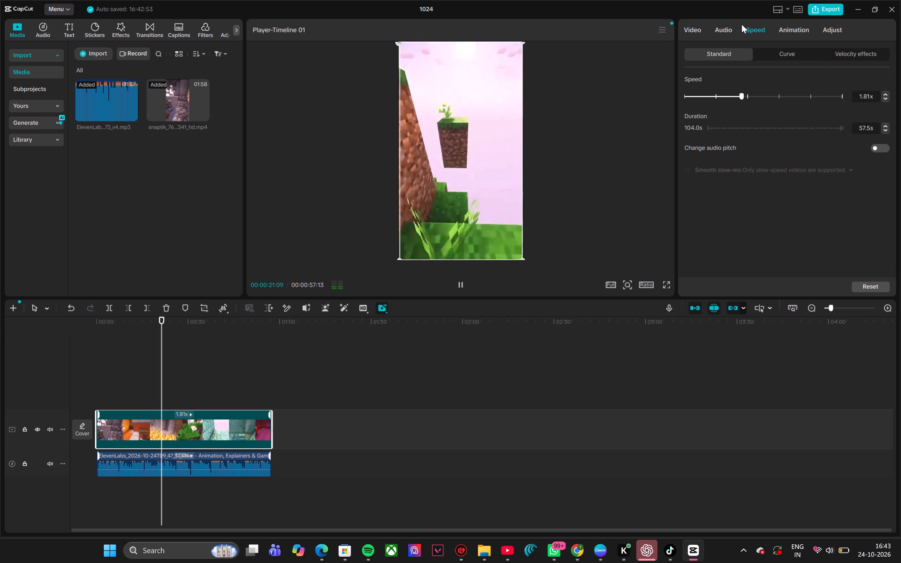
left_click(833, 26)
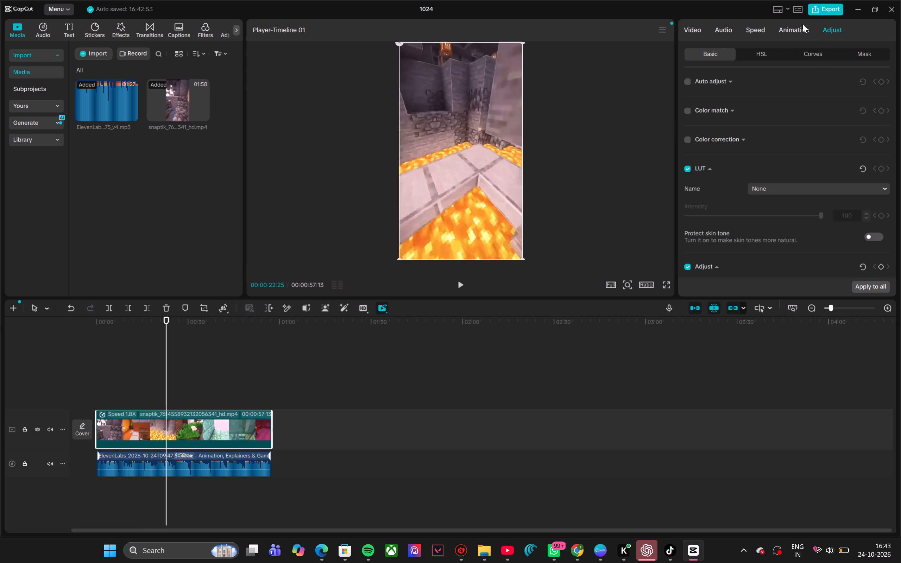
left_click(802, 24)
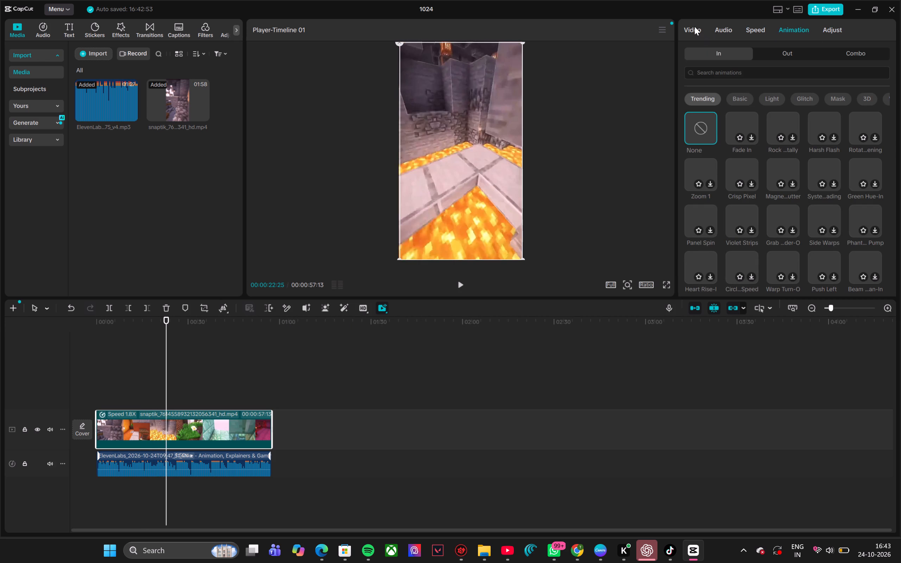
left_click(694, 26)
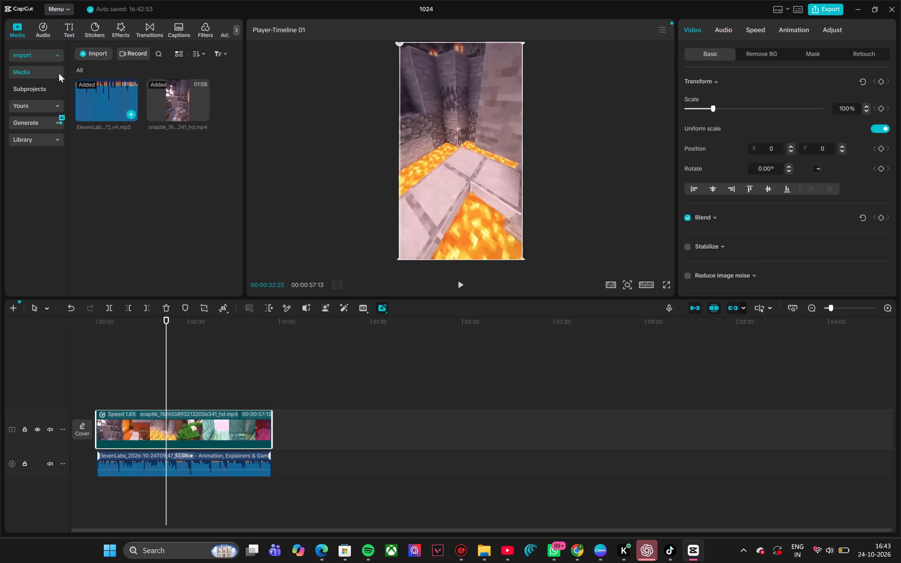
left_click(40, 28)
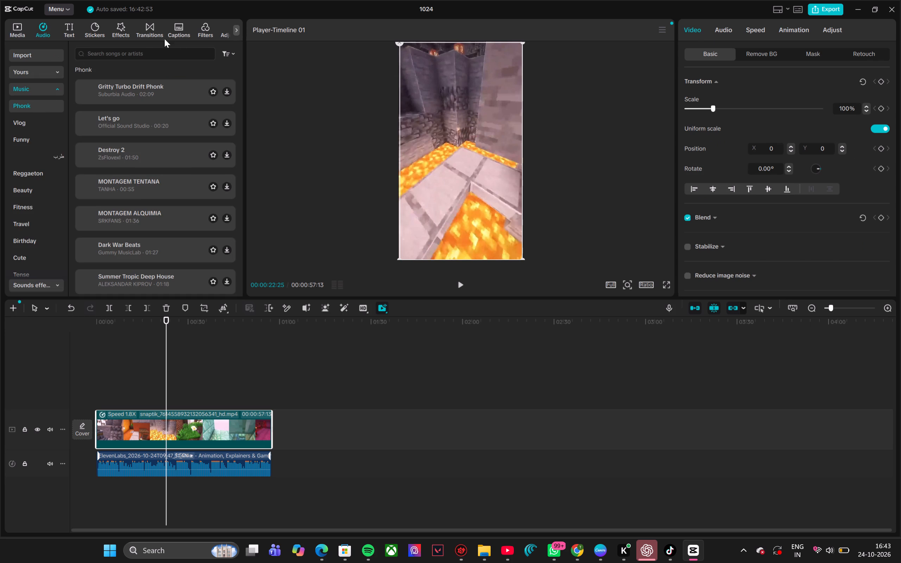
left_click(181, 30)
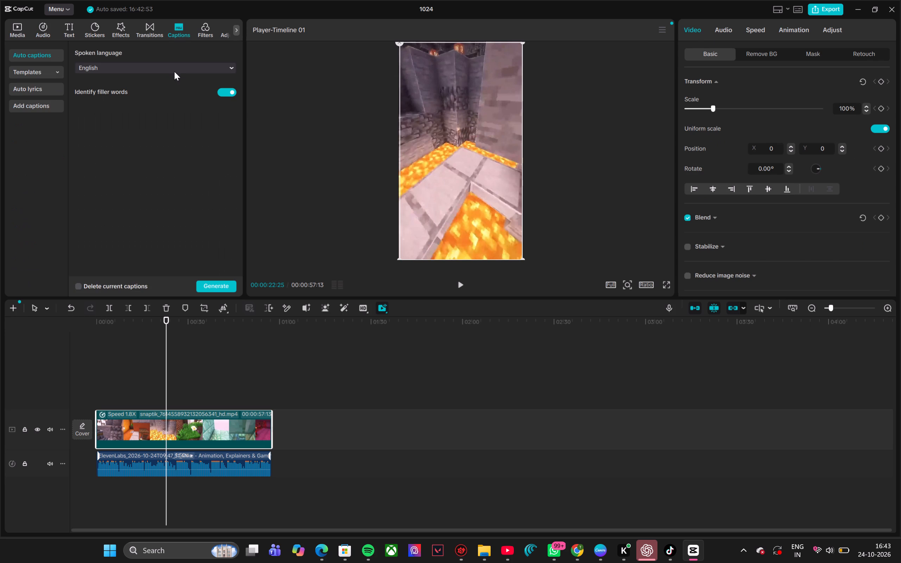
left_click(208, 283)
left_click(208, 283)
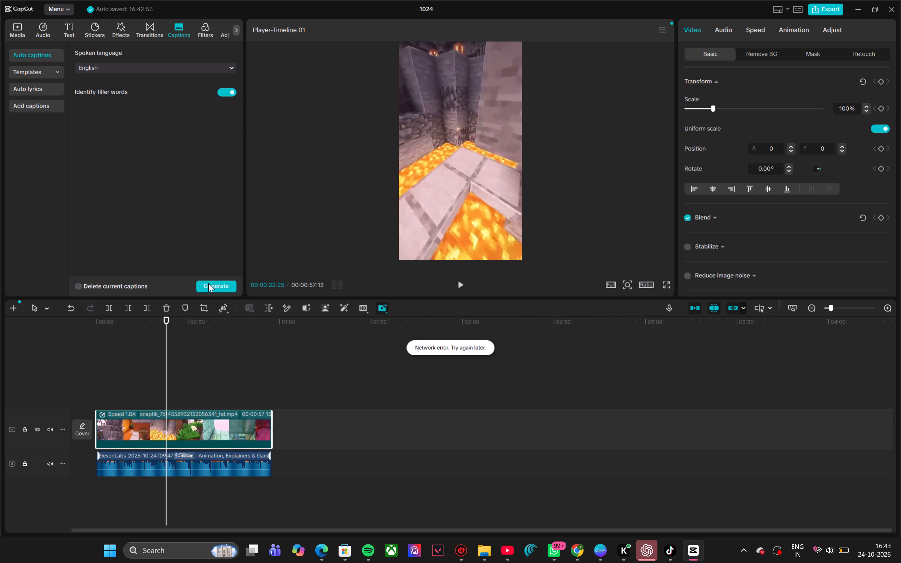